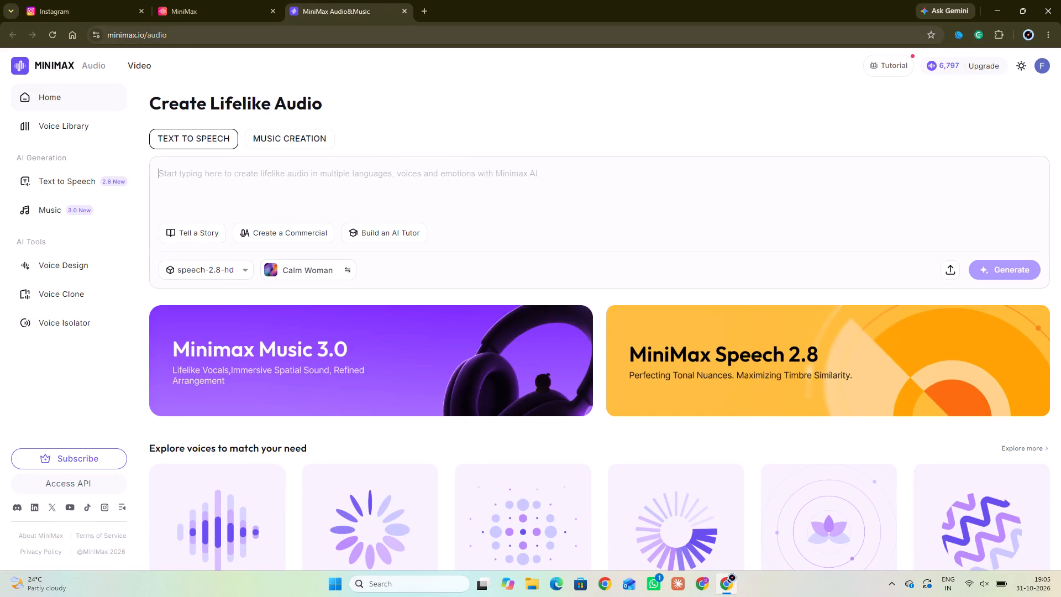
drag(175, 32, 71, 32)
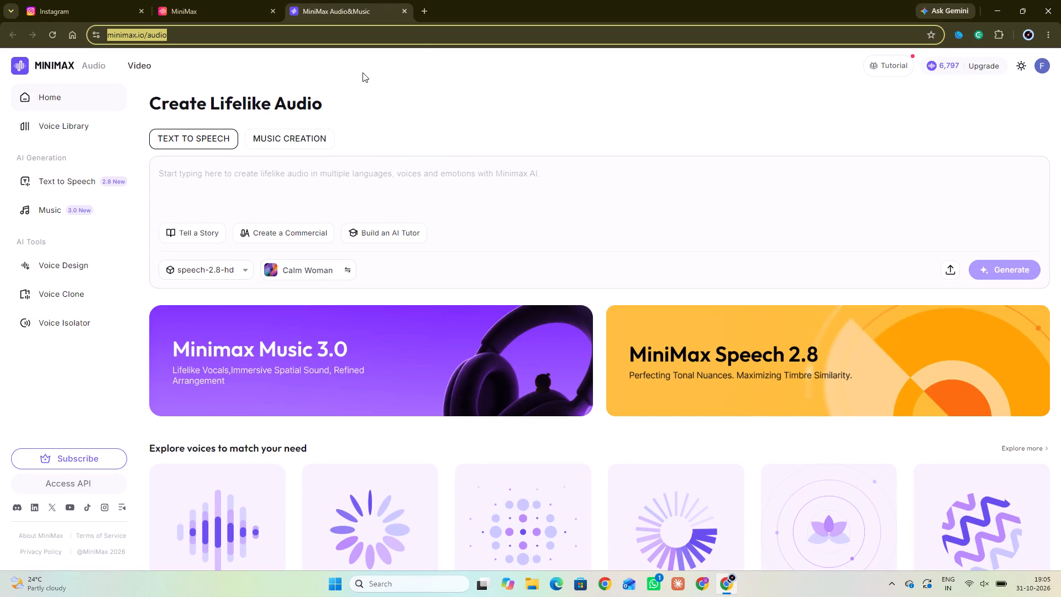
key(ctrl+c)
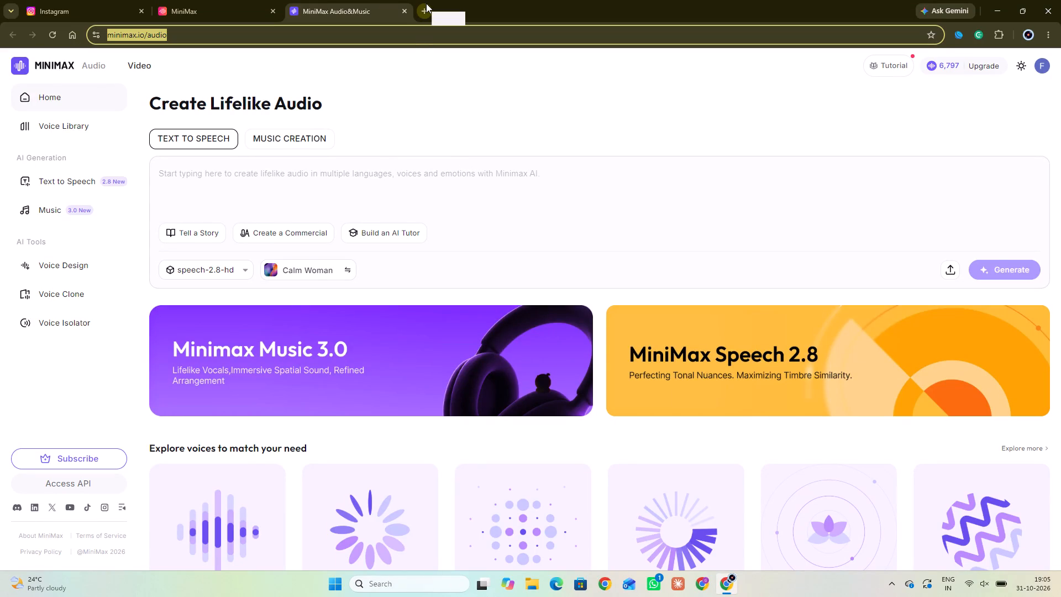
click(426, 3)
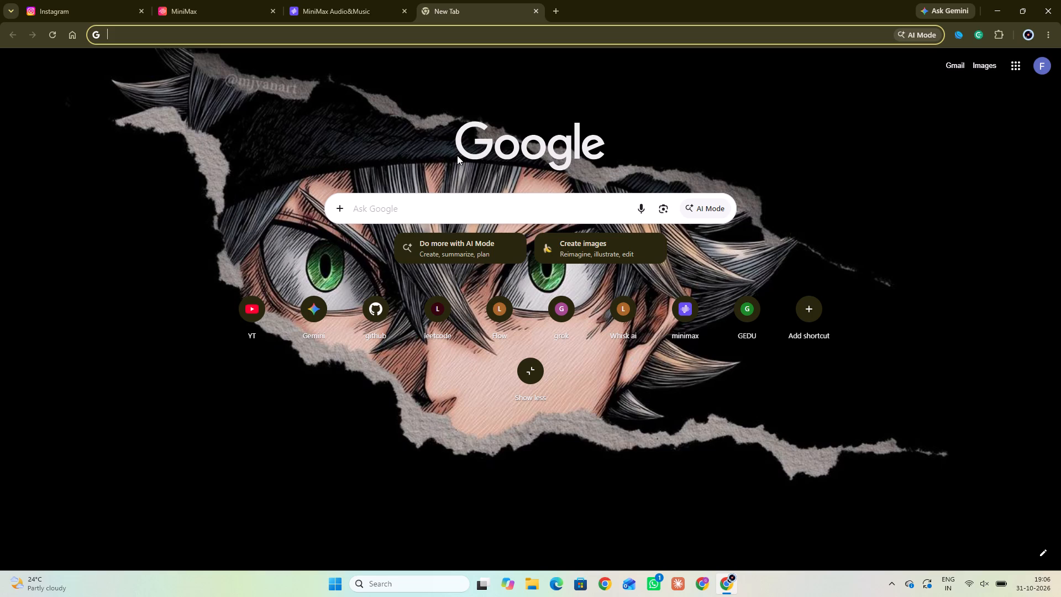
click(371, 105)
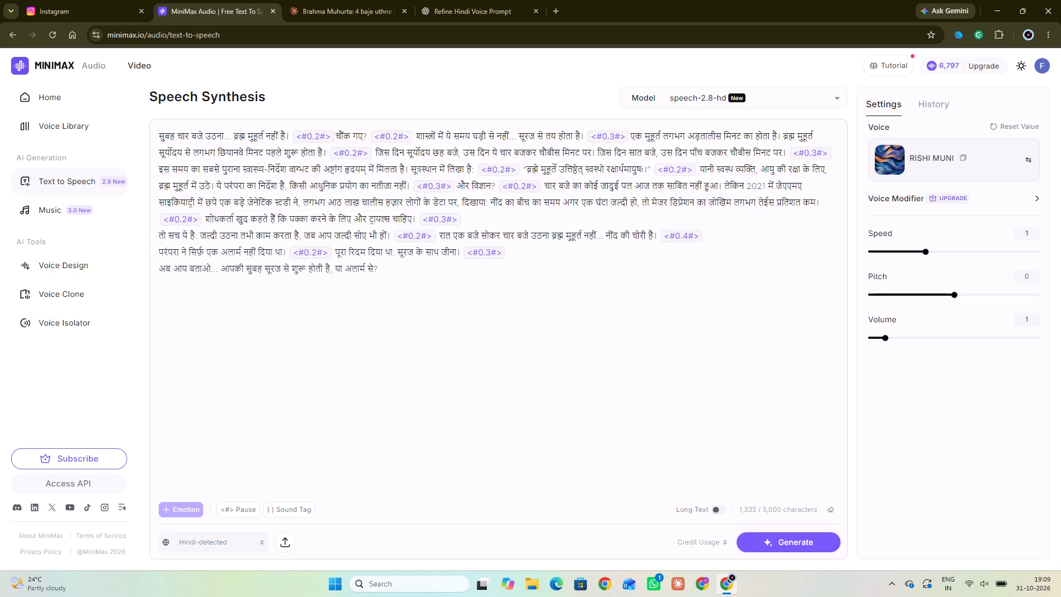
key(Left)
key(BackSpace)
key(BackSpace)
key(BackSpace)
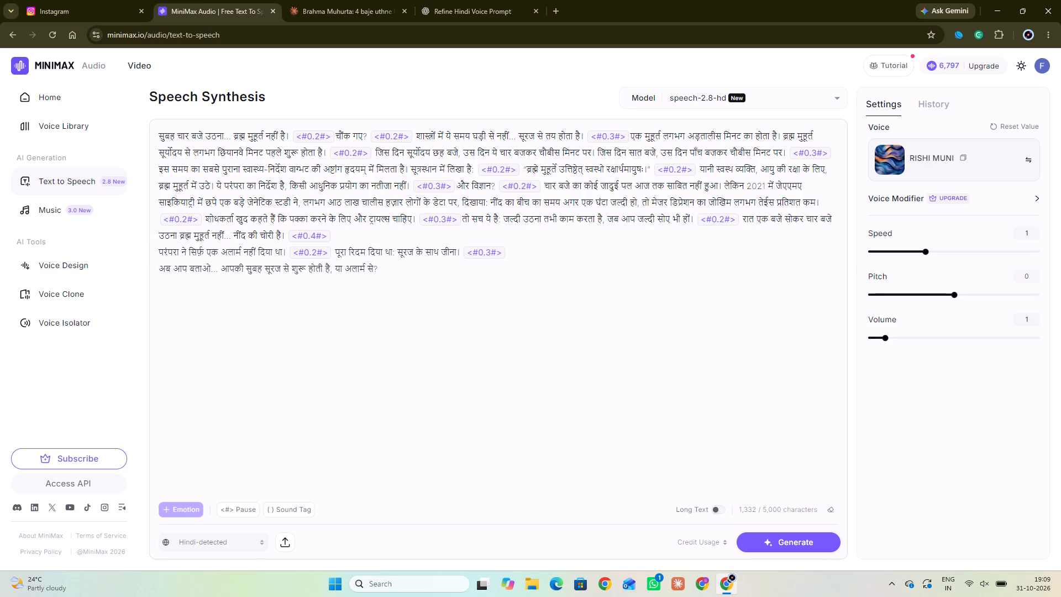
click(159, 254)
key(BackSpace)
key(BackSpace)
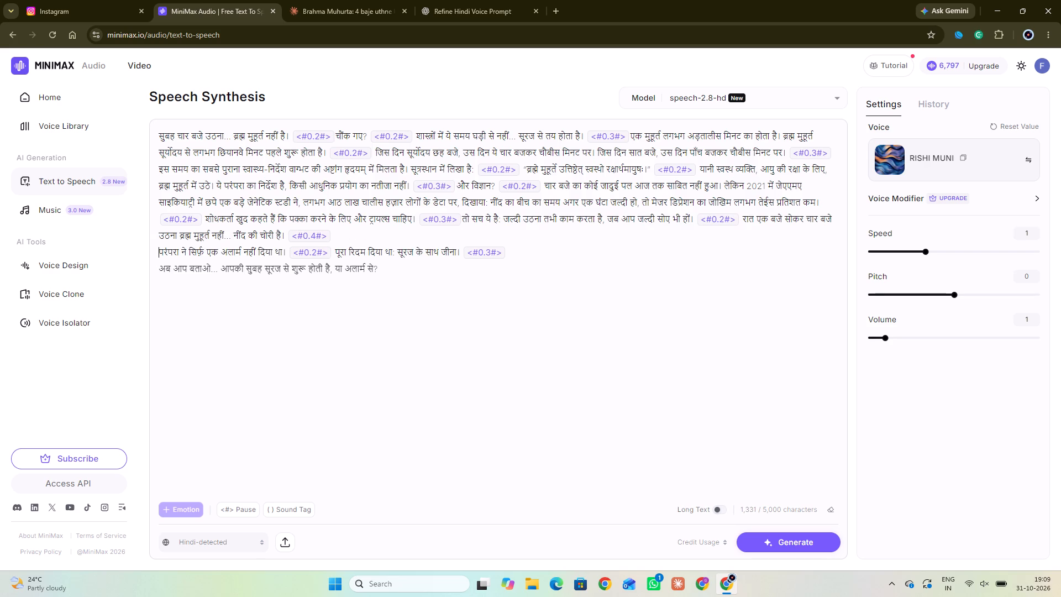
key(BackSpace)
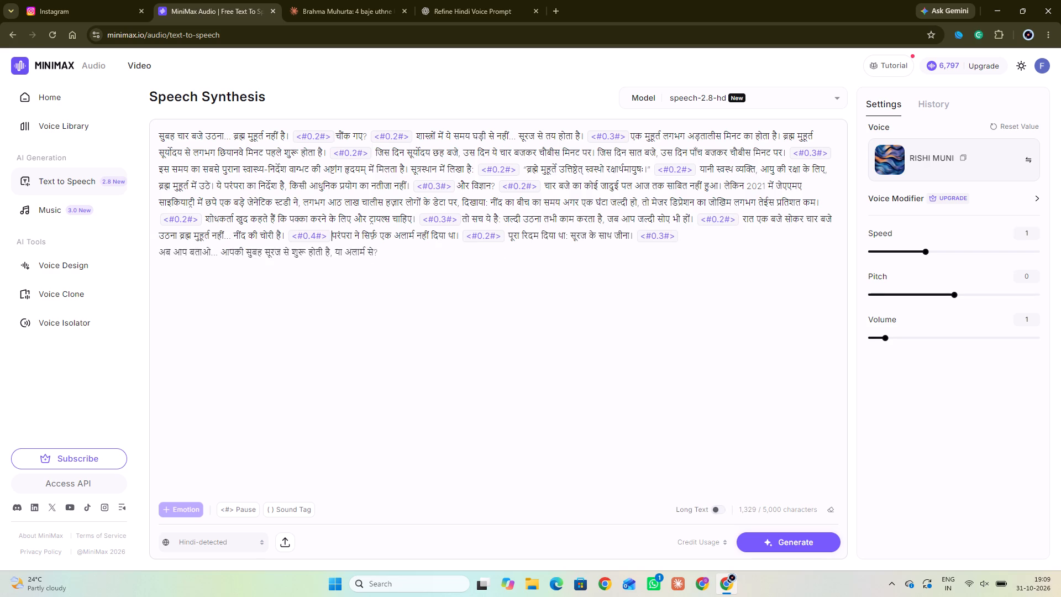
click(160, 258)
key(BackSpace)
key(BackSpace)
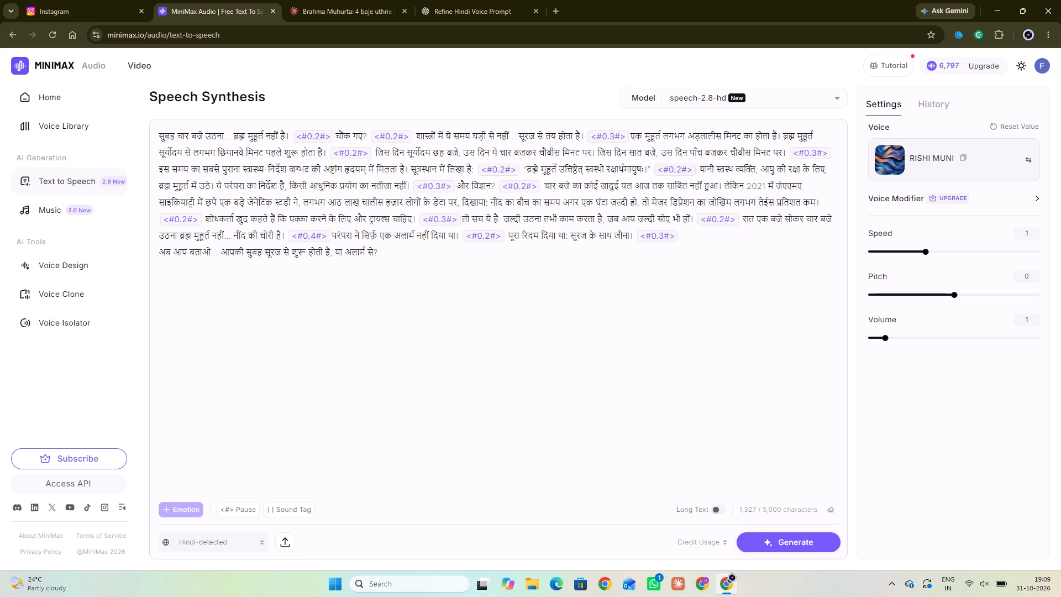
key(BackSpace)
Generate the Hindi voiceover from the joined script with the RISHI MUNI voice.
scroll(170, 267, up, 1)
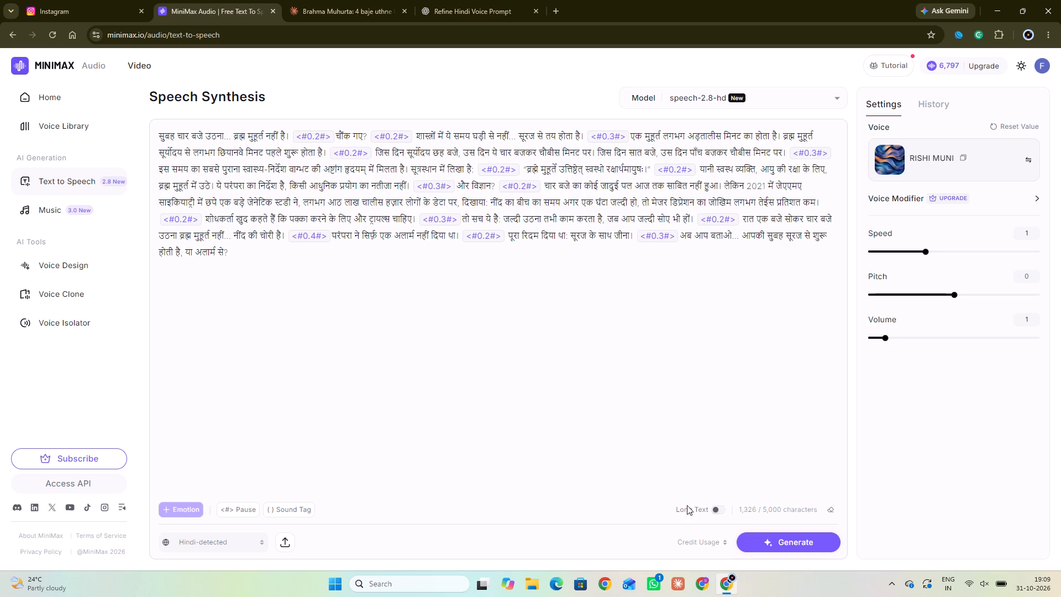
click(805, 541)
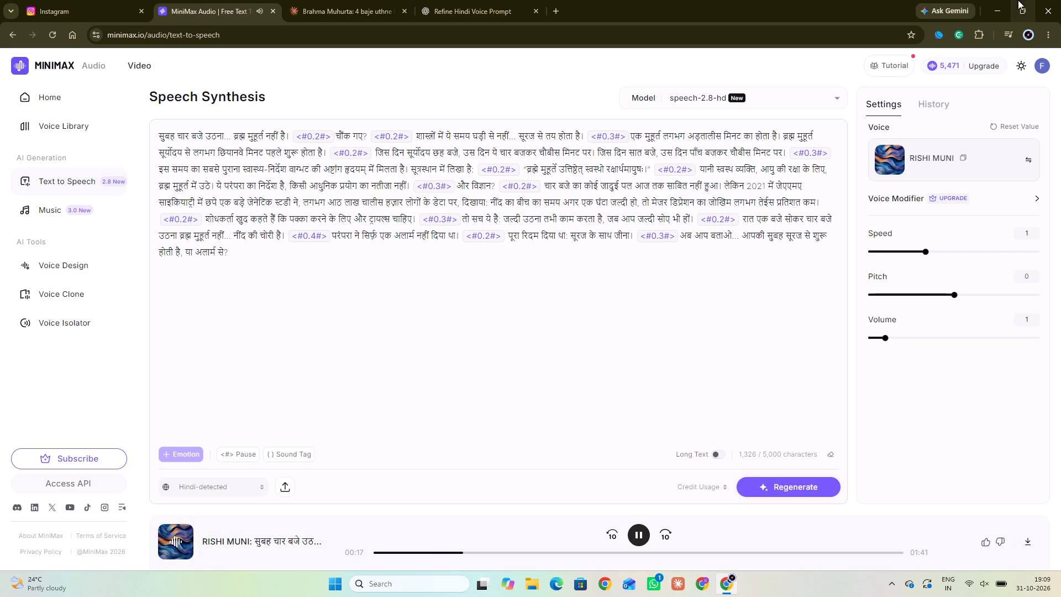
Play the brahma_muhurta video from the YT Video folder on New Volume (D:).
click(1003, 3)
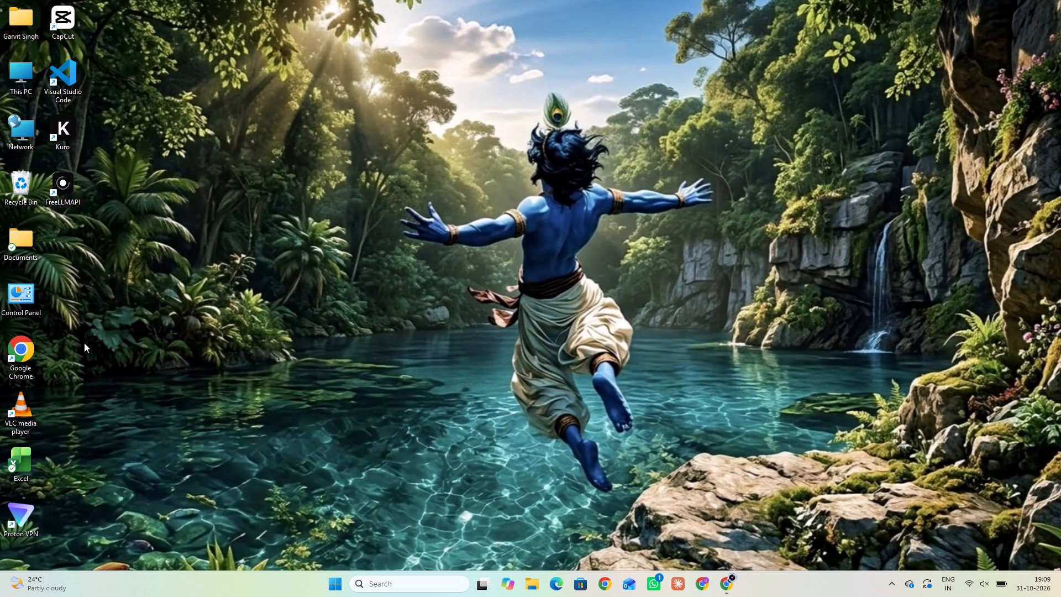
triple_click(20, 81)
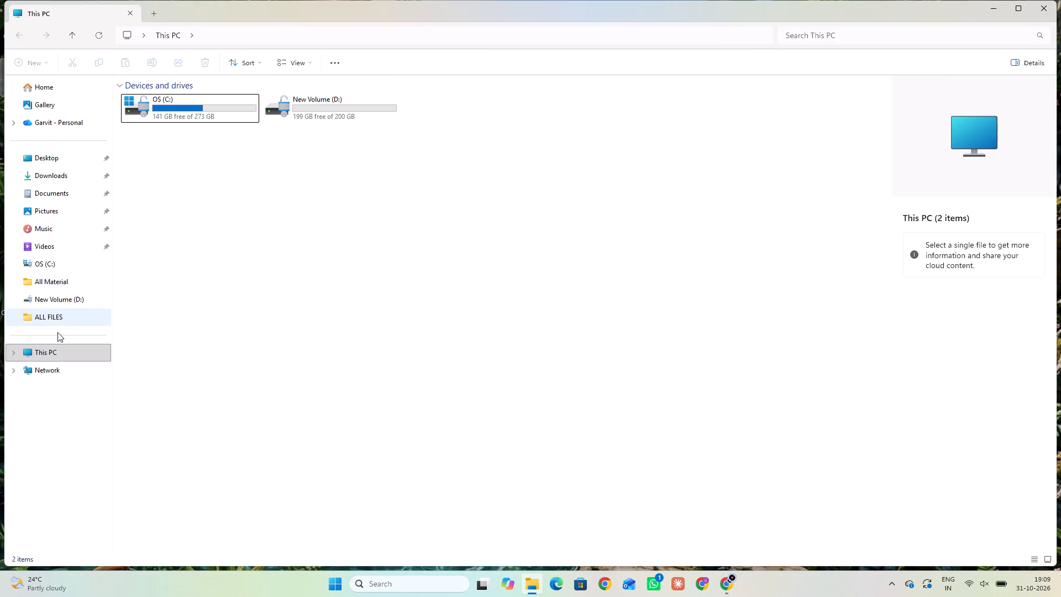
click(59, 366)
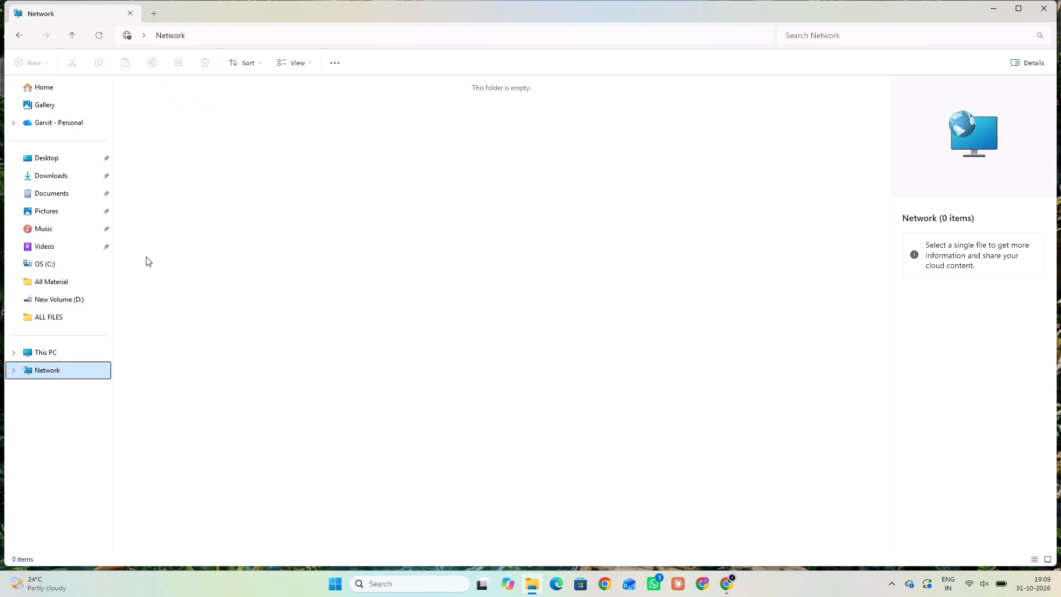
click(64, 365)
double_click(371, 116)
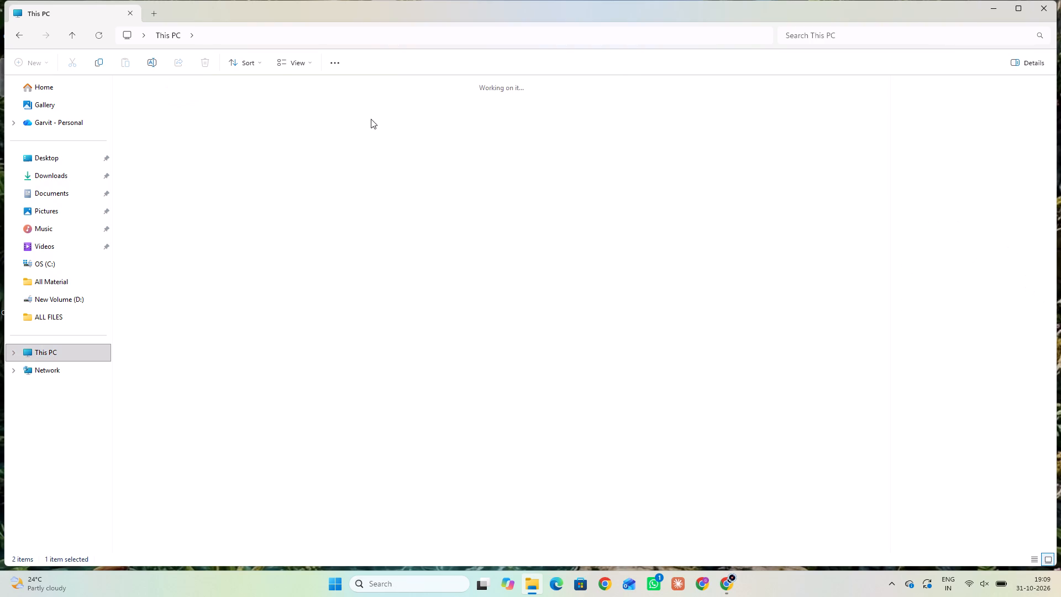
double_click(274, 113)
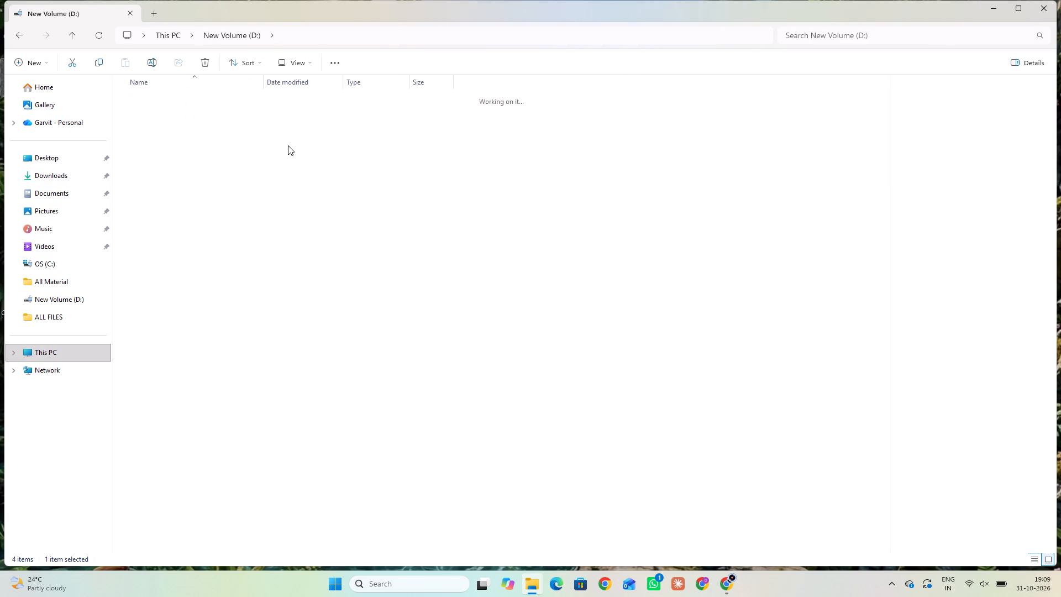
click(190, 148)
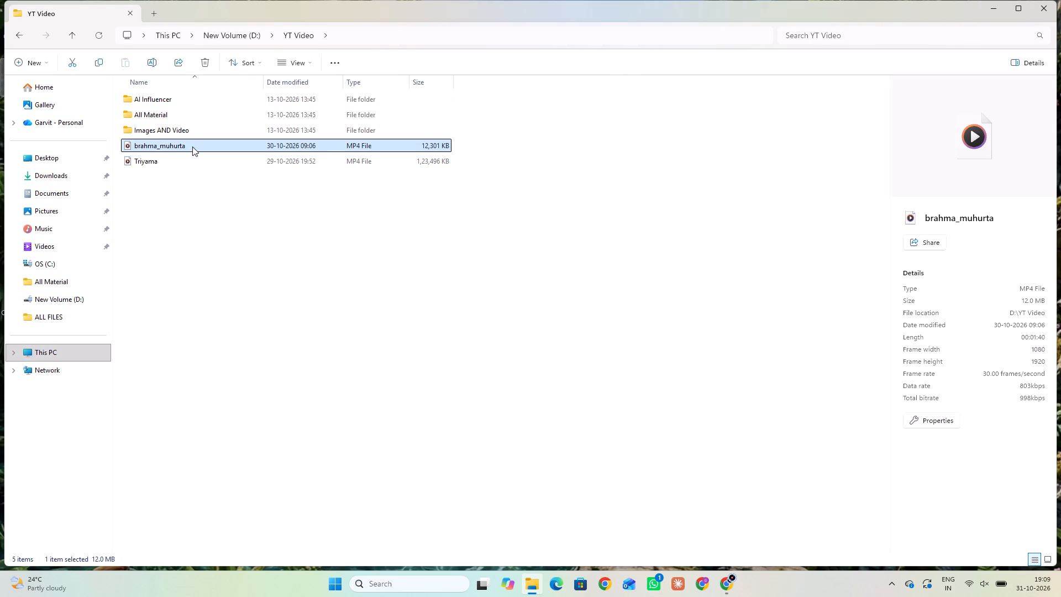
double_click(195, 145)
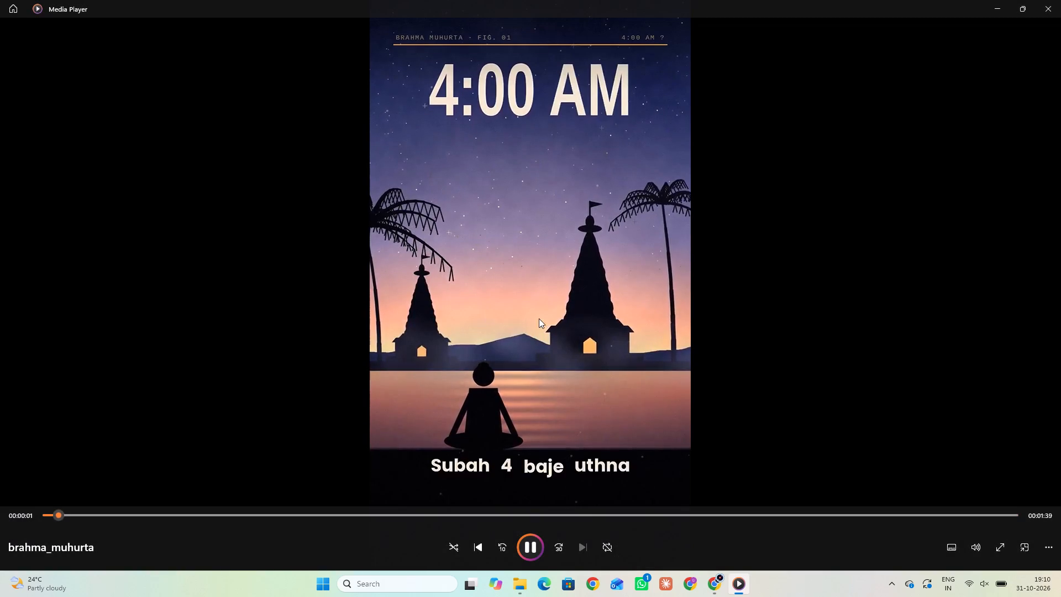
Unmute the computer's sound and raise the system volume while the brahma_muhurta video plays.
click(989, 585)
click(988, 585)
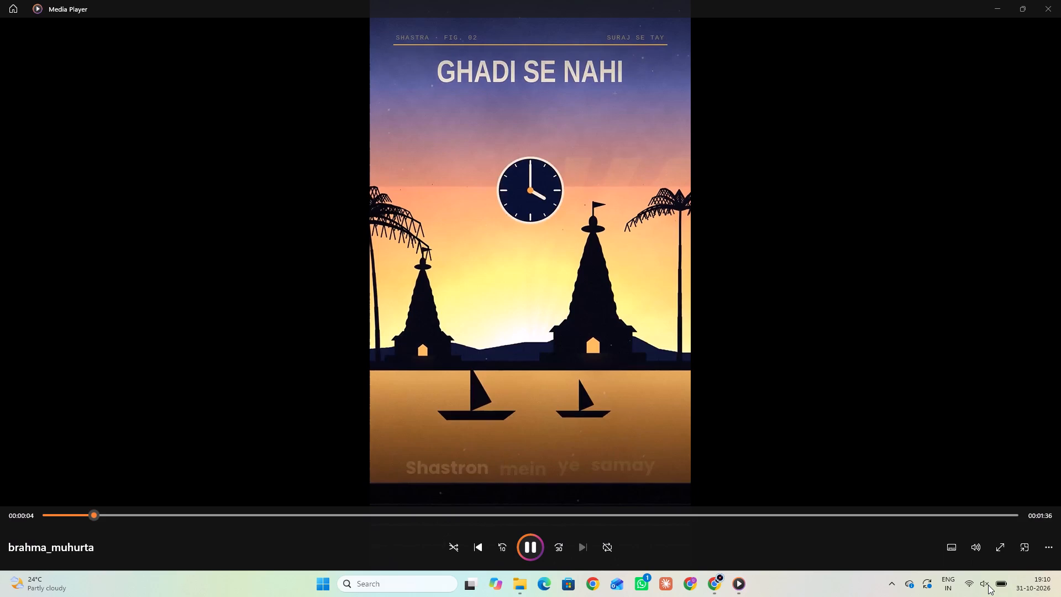
click(988, 585)
drag(925, 521, 941, 517)
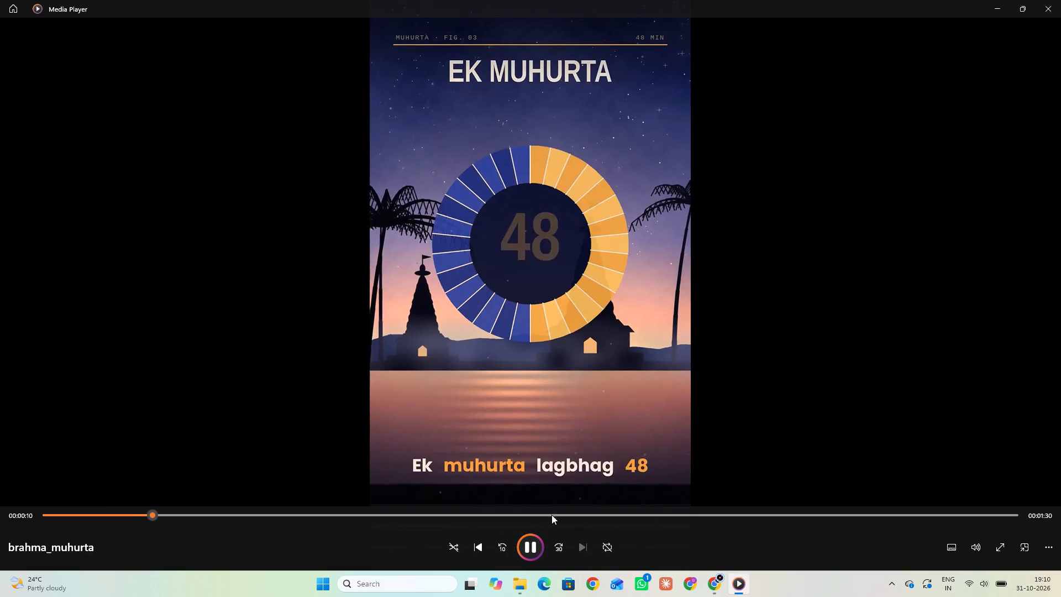
Pause the MiniMax voiceover, replay the brahma_muhurta video's opening from the start to review it, and close the player and folder window.
click(535, 542)
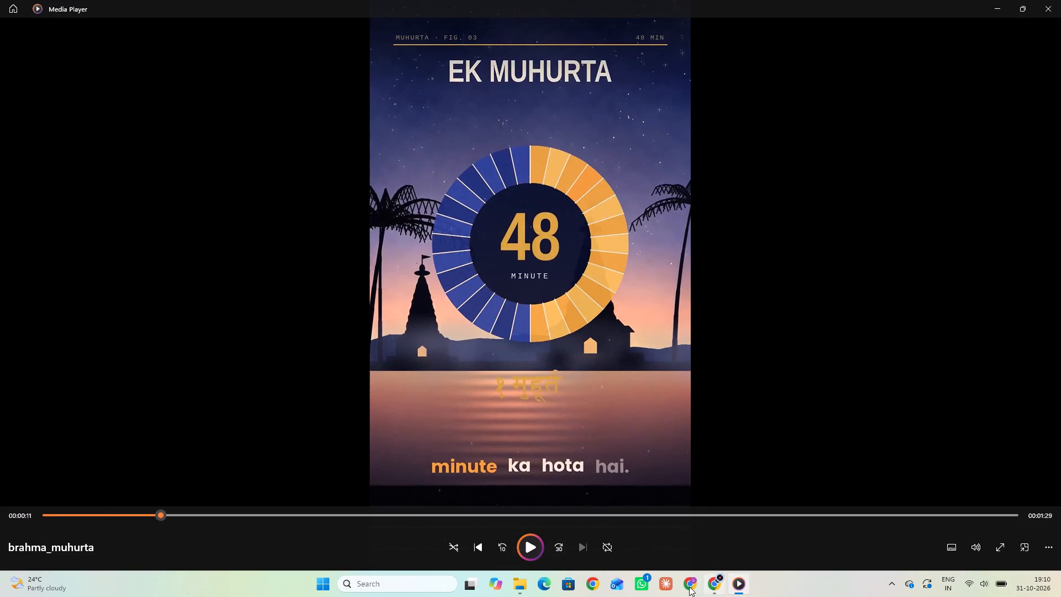
click(716, 588)
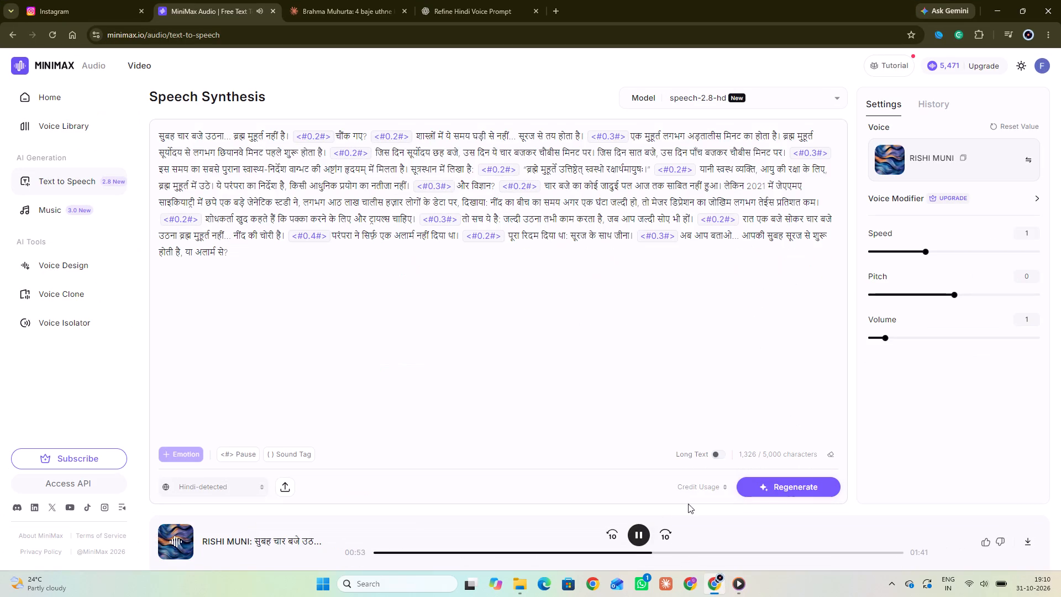
click(638, 535)
click(737, 581)
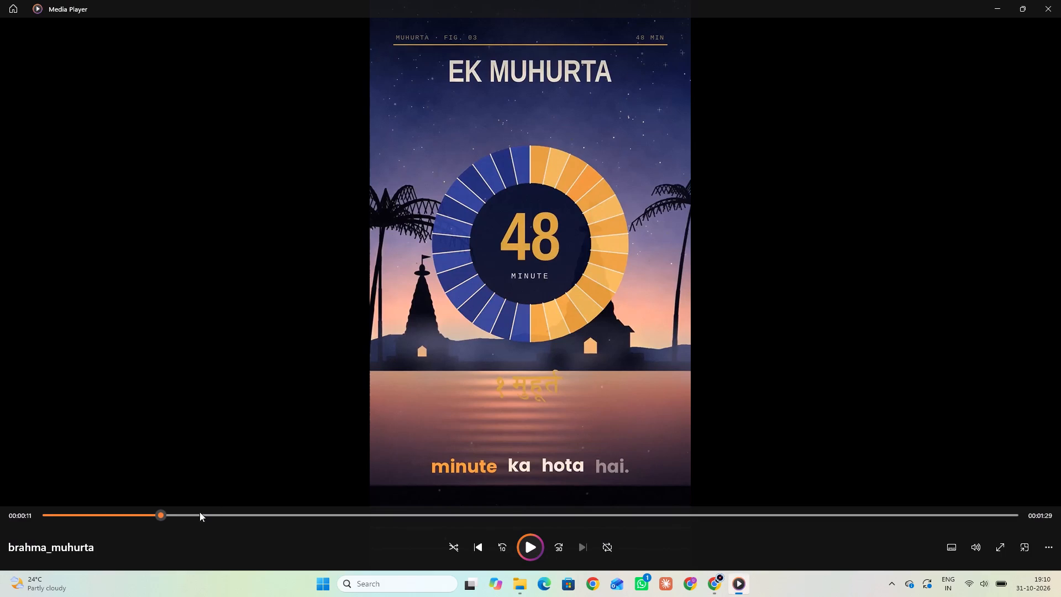
drag(170, 514, 0, 509)
click(534, 552)
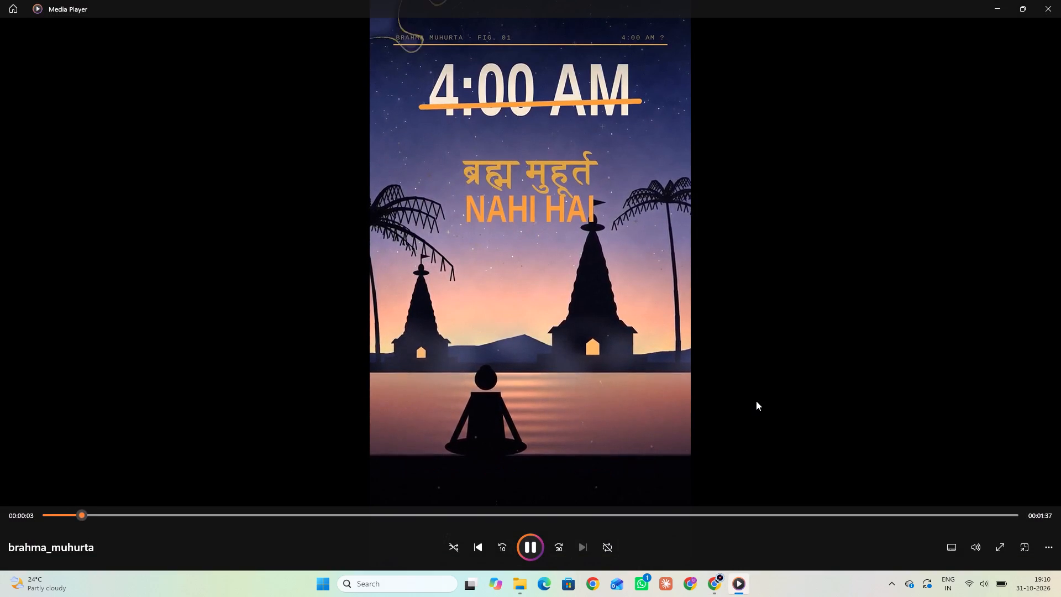
drag(97, 512, 0, 503)
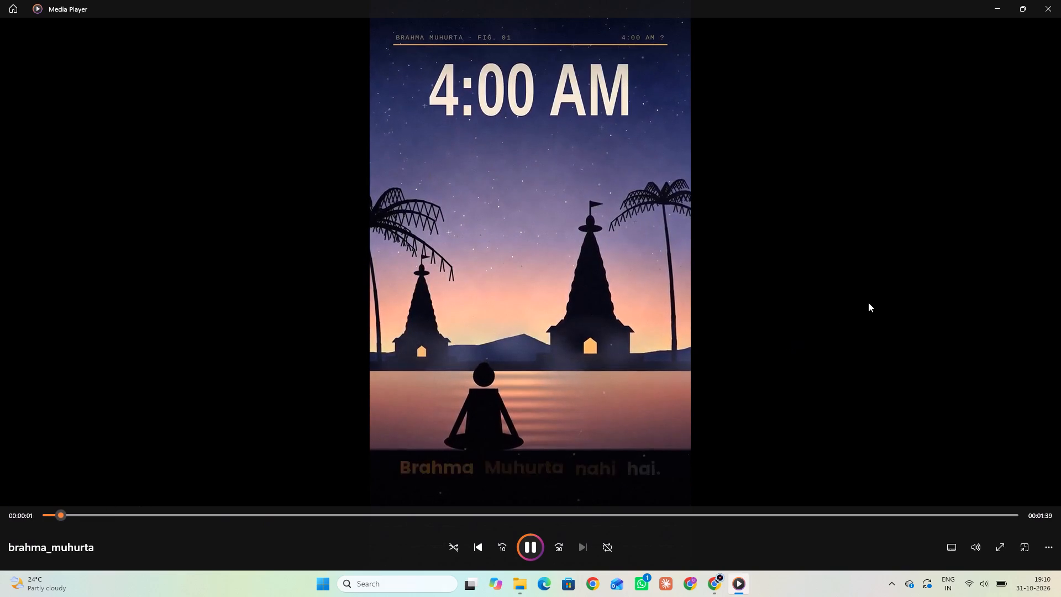
click(1060, 0)
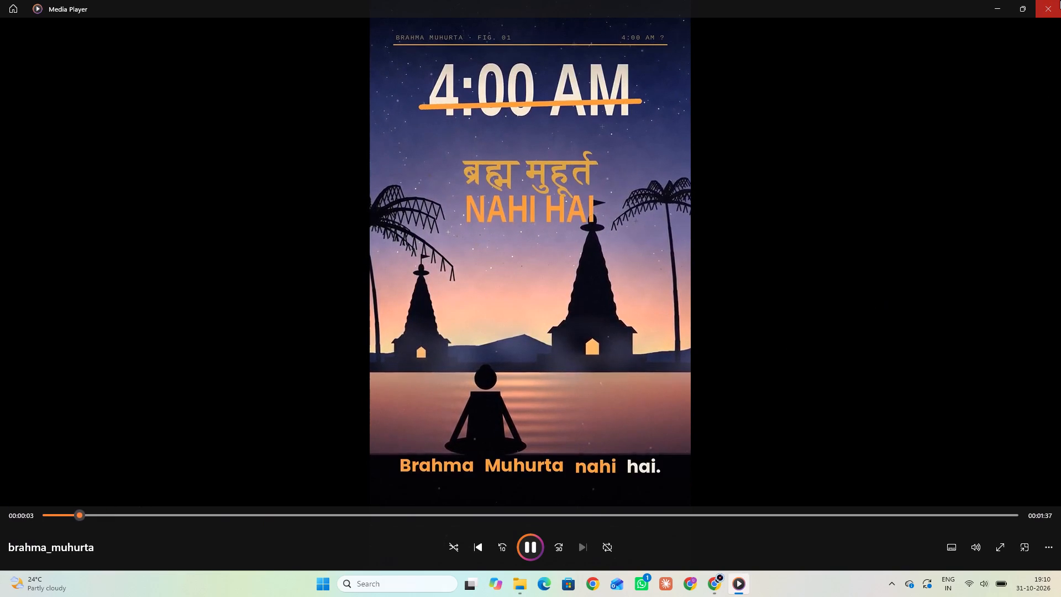
click(1004, 4)
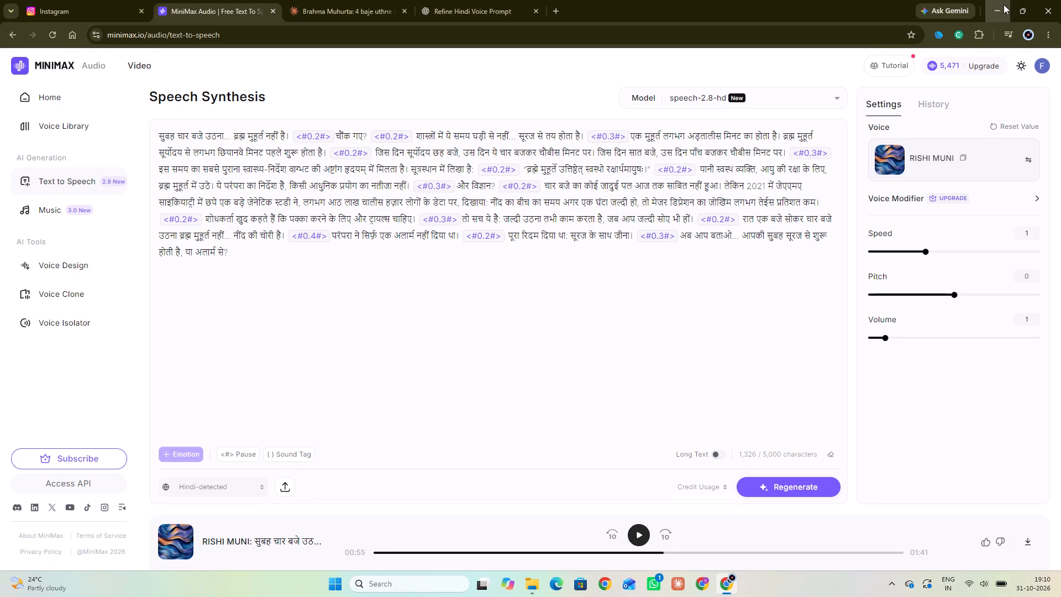
click(1043, 8)
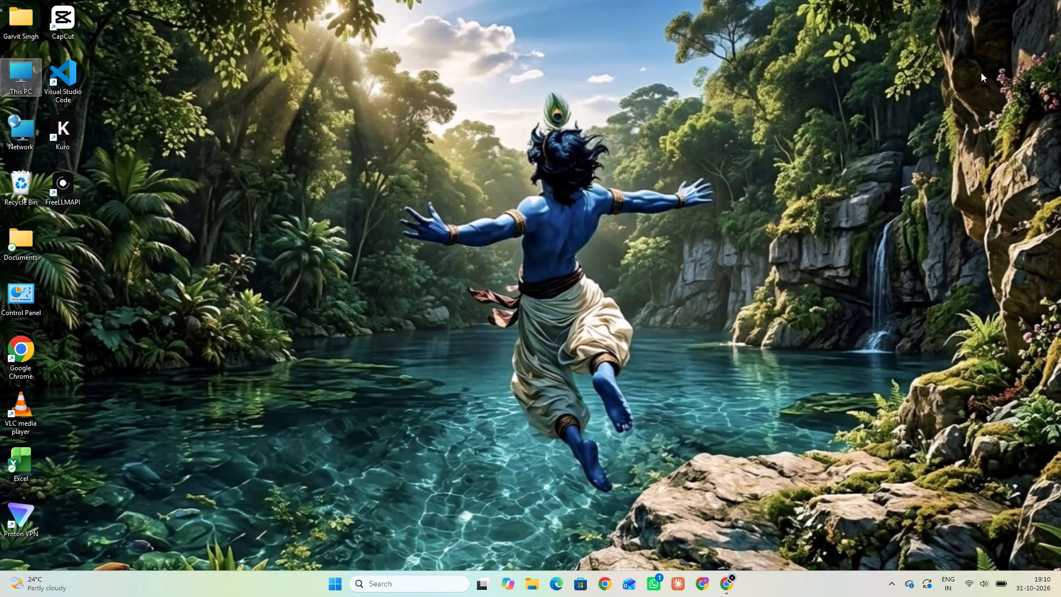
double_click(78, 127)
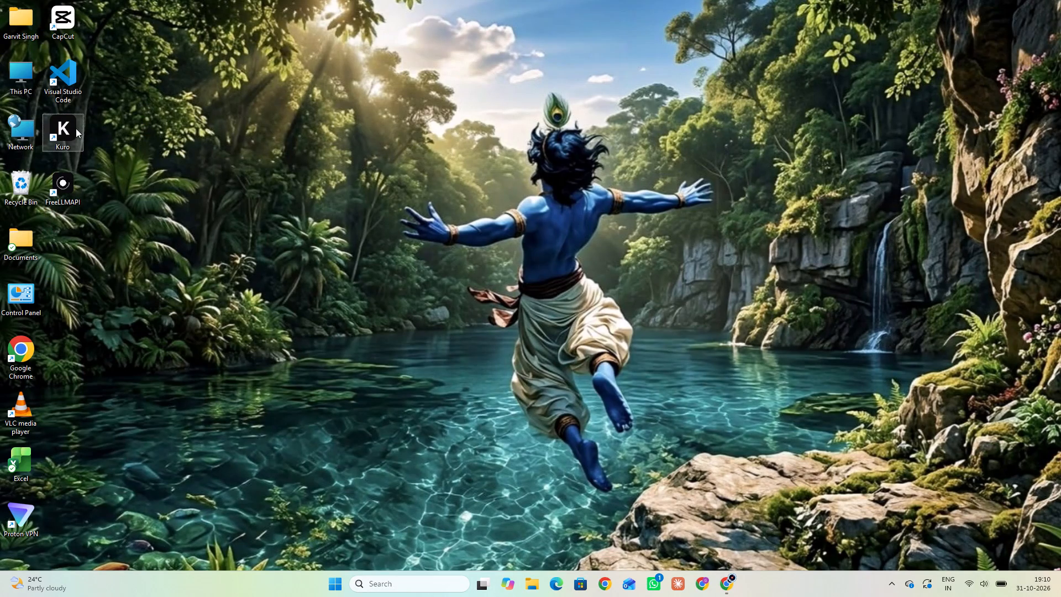
click(720, 588)
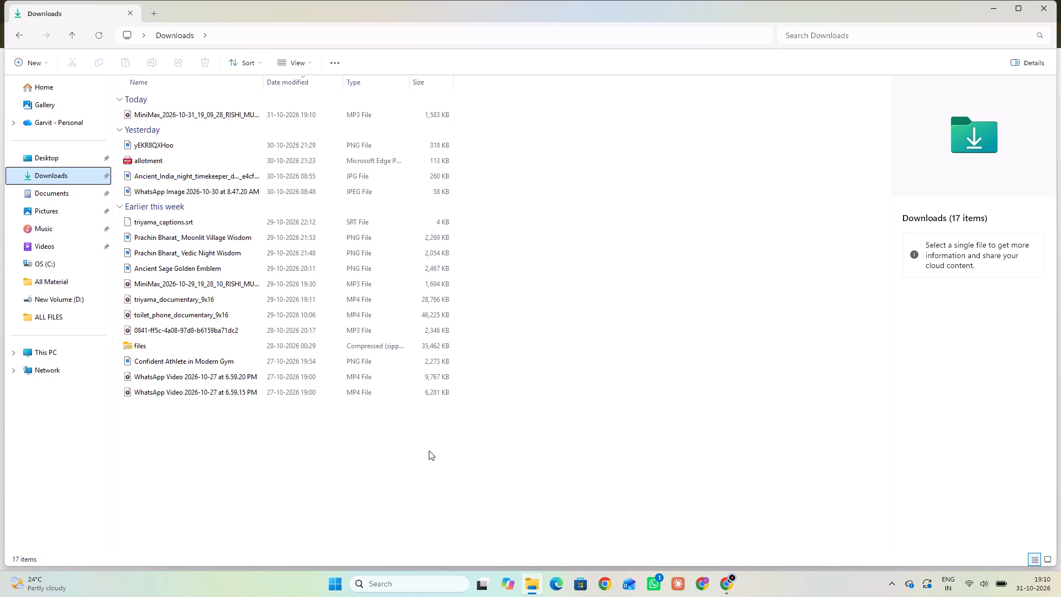
click(181, 314)
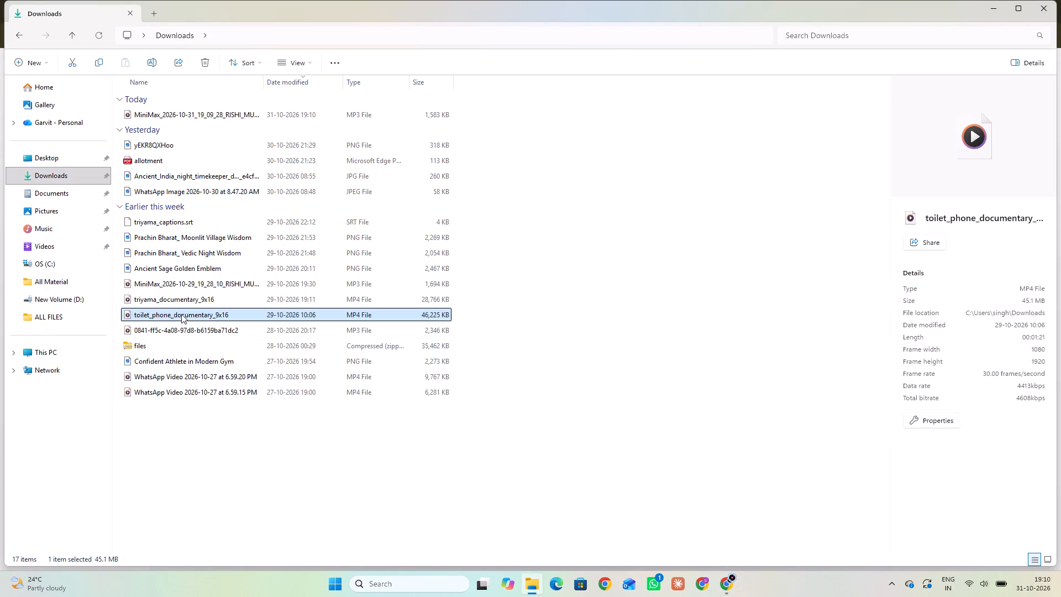
click(207, 428)
click(194, 371)
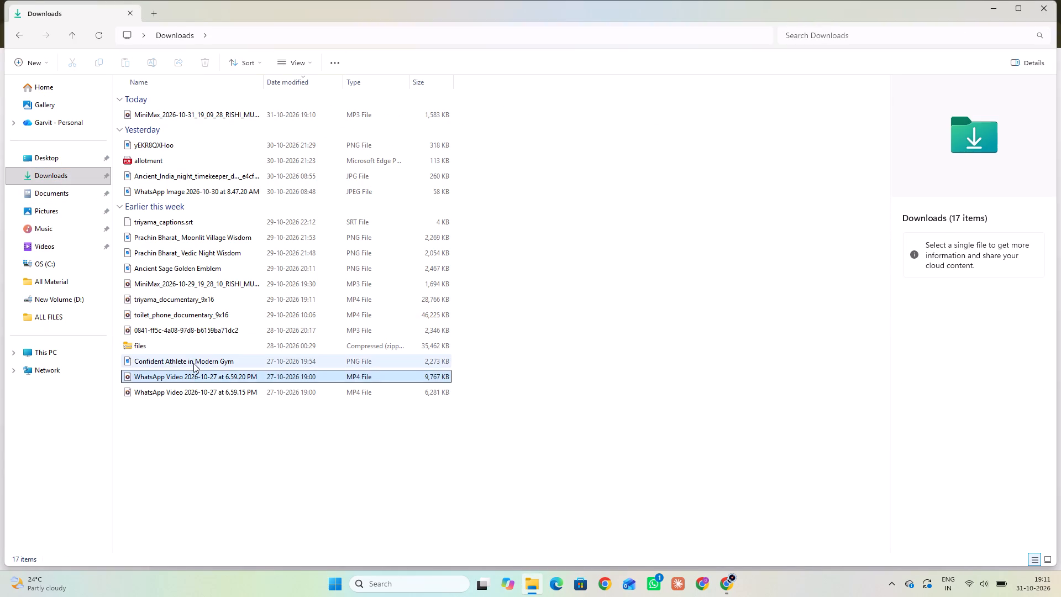
click(193, 360)
click(287, 448)
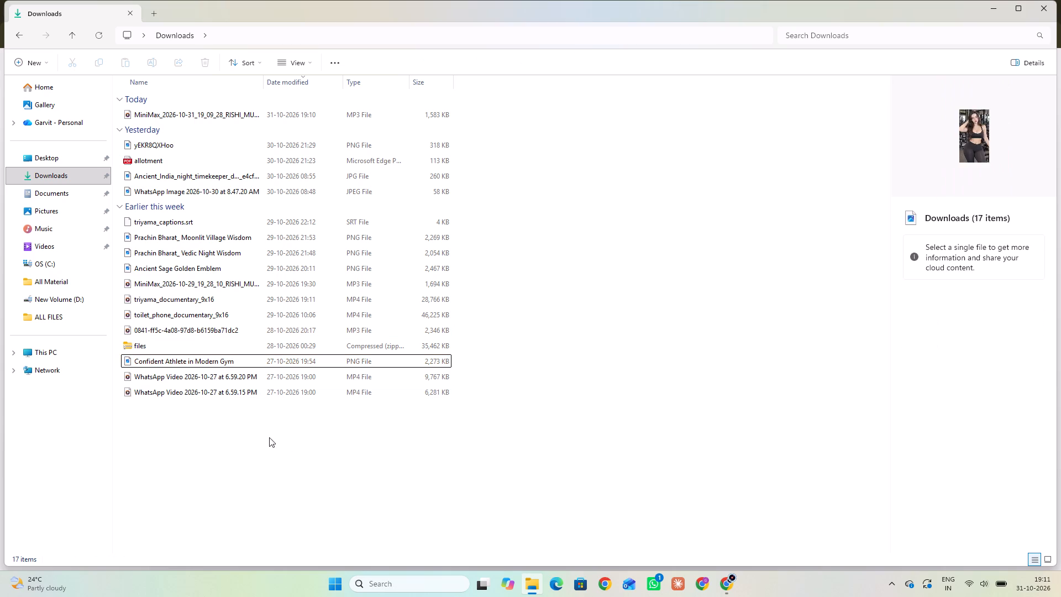
click(220, 373)
click(222, 390)
drag(361, 434, 202, 363)
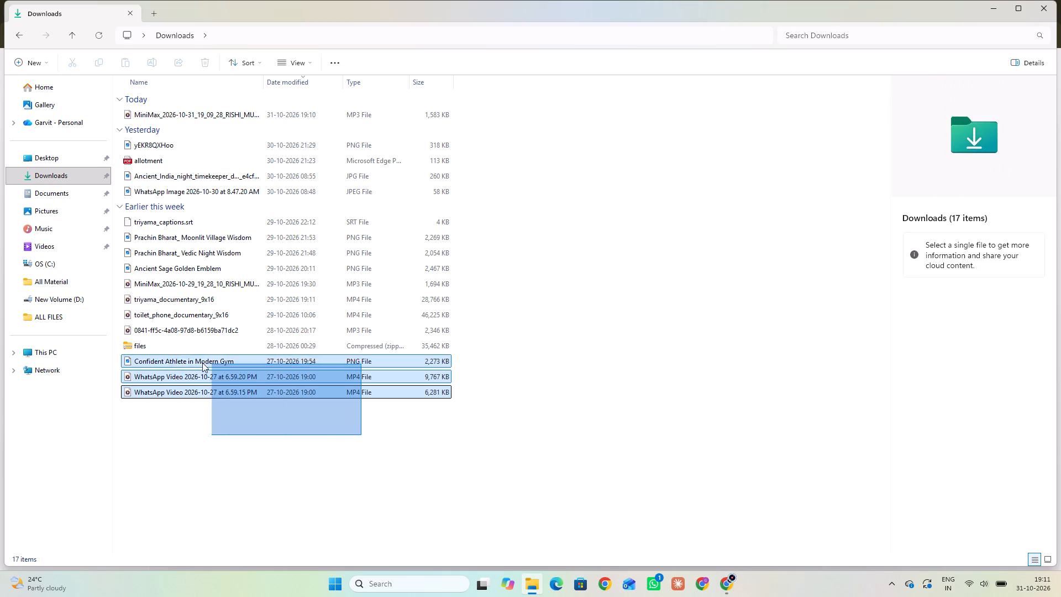
drag(202, 363, 166, 356)
click(232, 410)
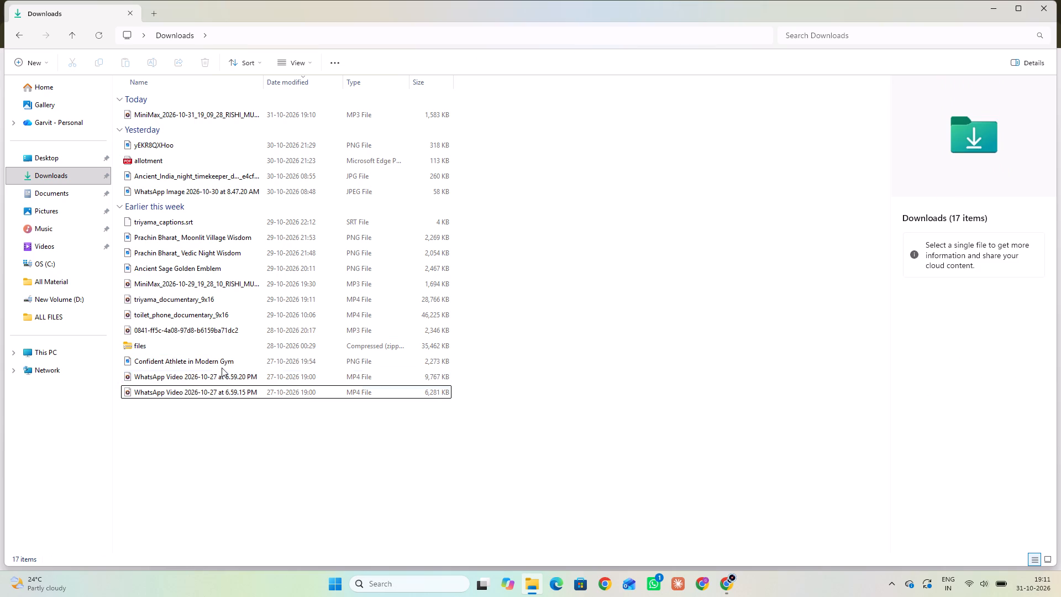
click(222, 368)
click(222, 362)
drag(376, 457, 225, 385)
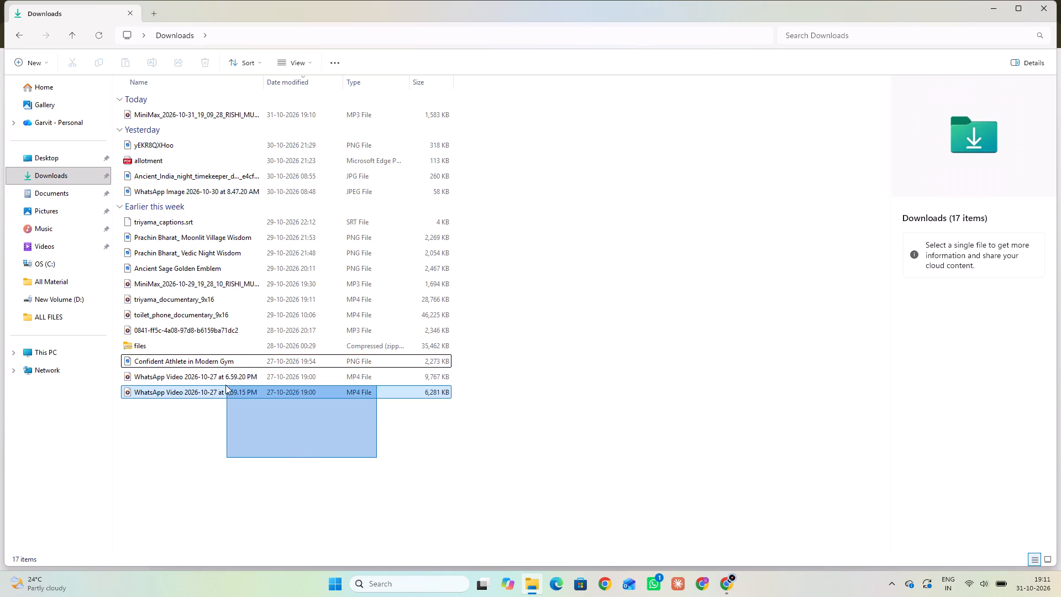
drag(225, 385, 162, 347)
click(202, 58)
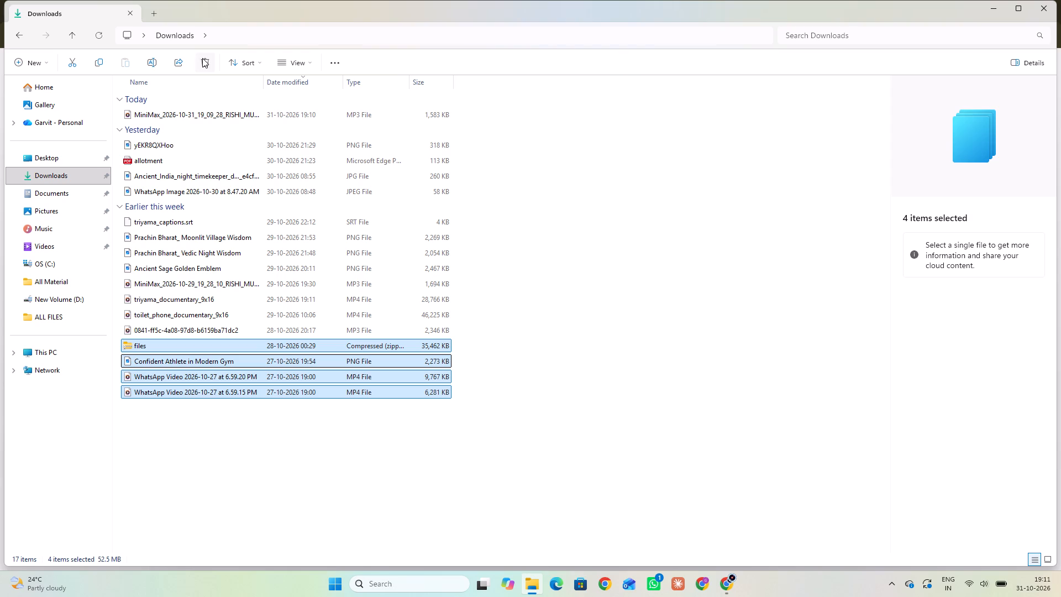
Play the 0841-ff5c-4a08-97d8-b6159ba71dc2 MP3 in Downloads to check its content, and close the player.
click(193, 331)
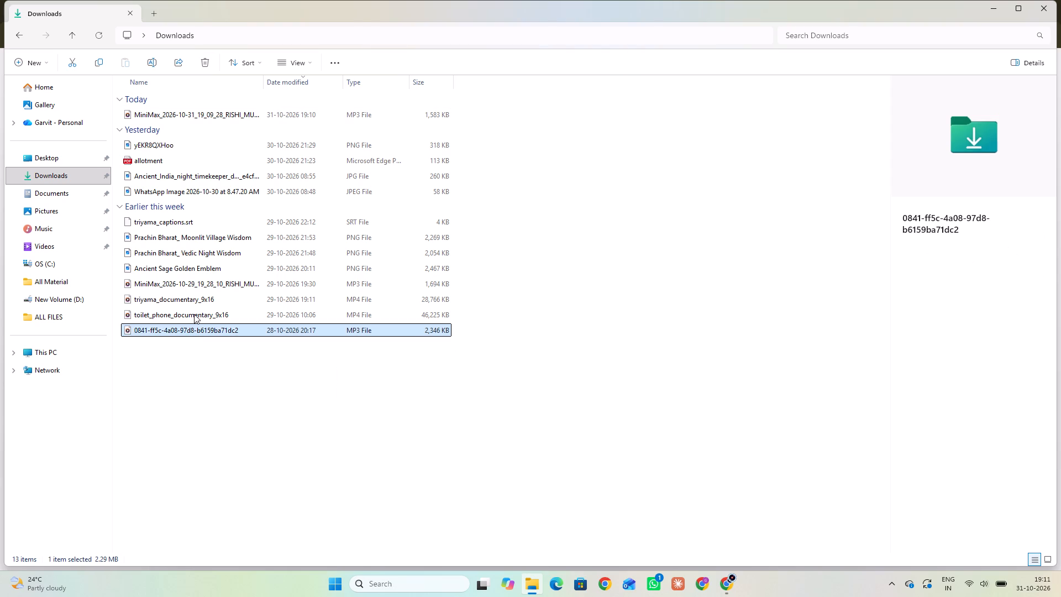
click(204, 353)
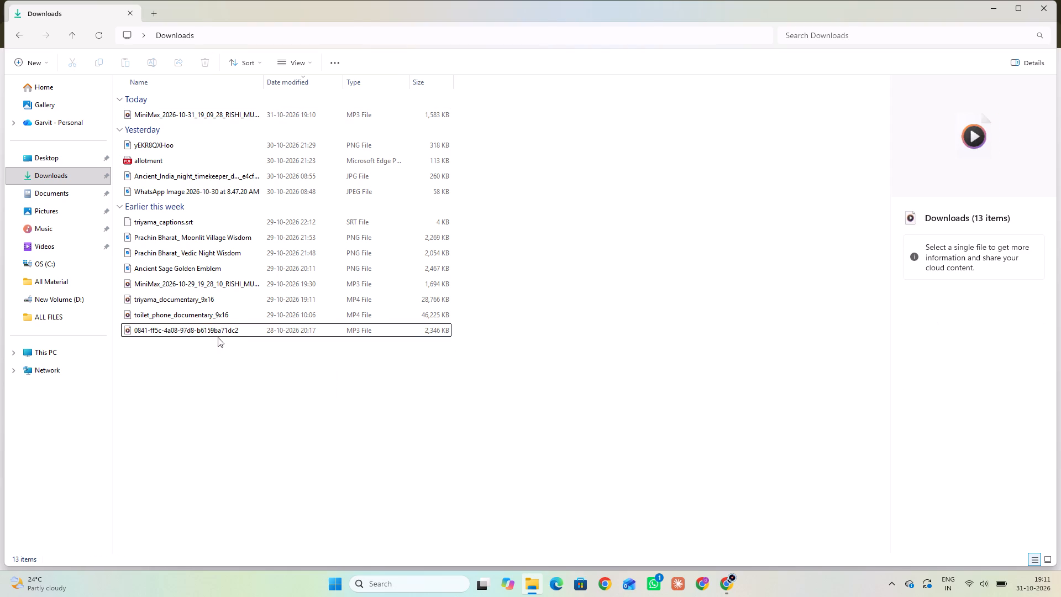
double_click(218, 332)
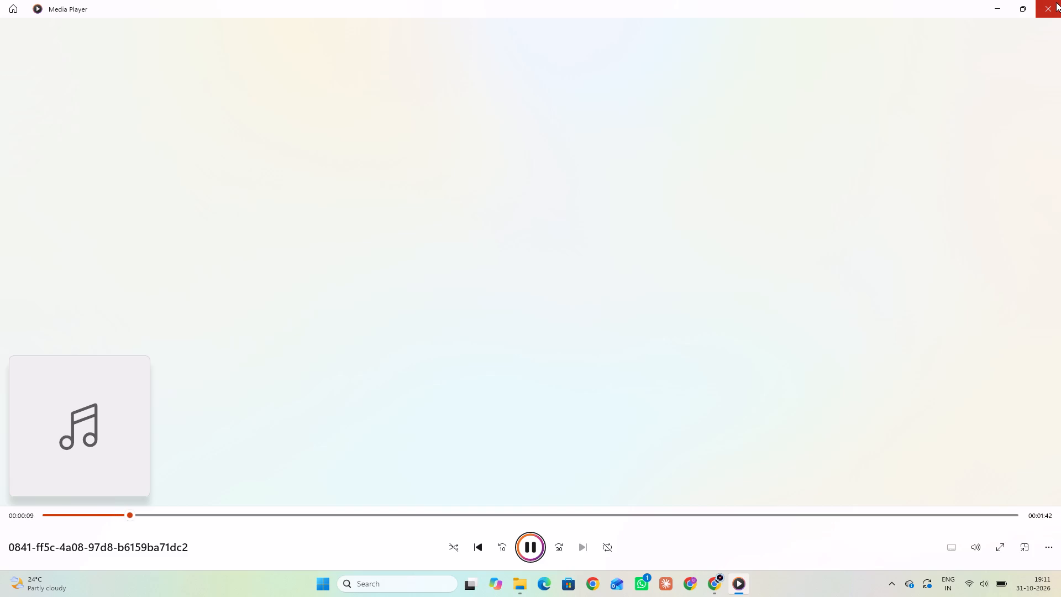
click(1056, 2)
click(228, 354)
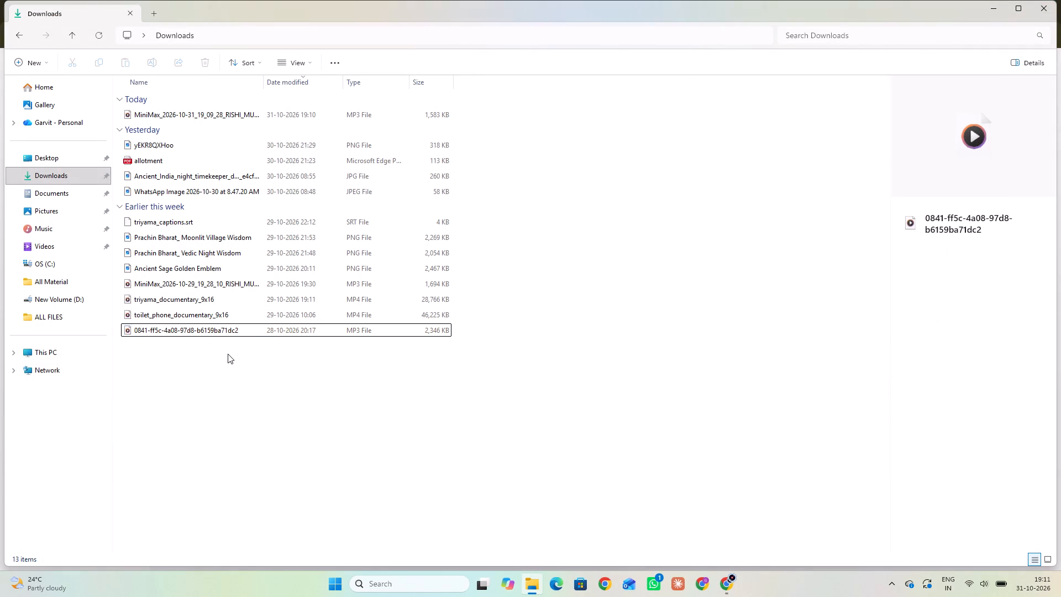
Delete the 0841-ff5c-4a08-97d8-b6159ba71dc2 MP3 from the Downloads folder.
click(207, 333)
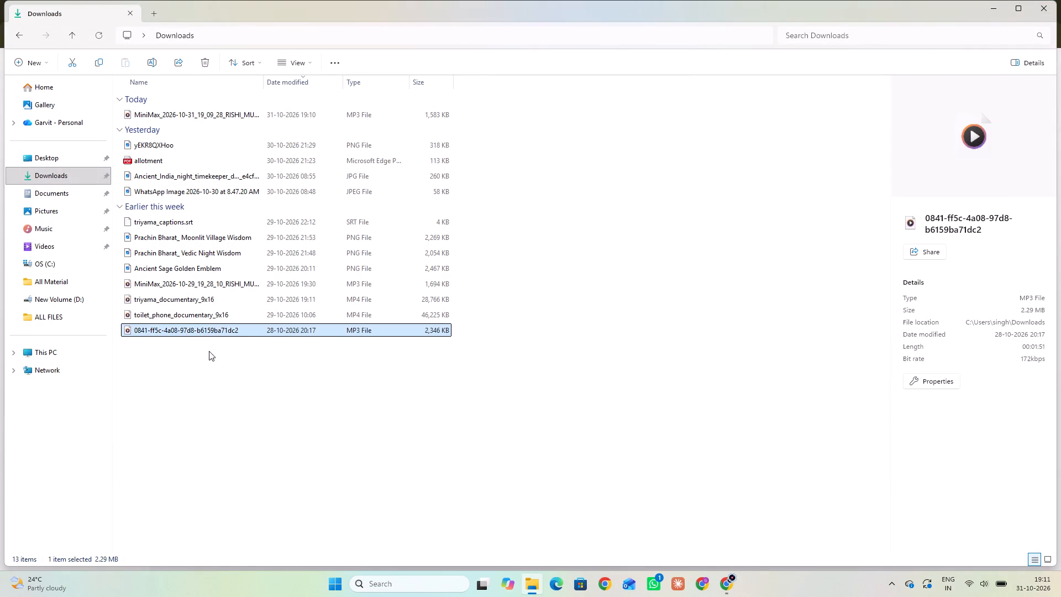
click(208, 64)
Play the toilet_phone_documentary_9x16 video in Downloads to check its content, and close the player.
double_click(200, 314)
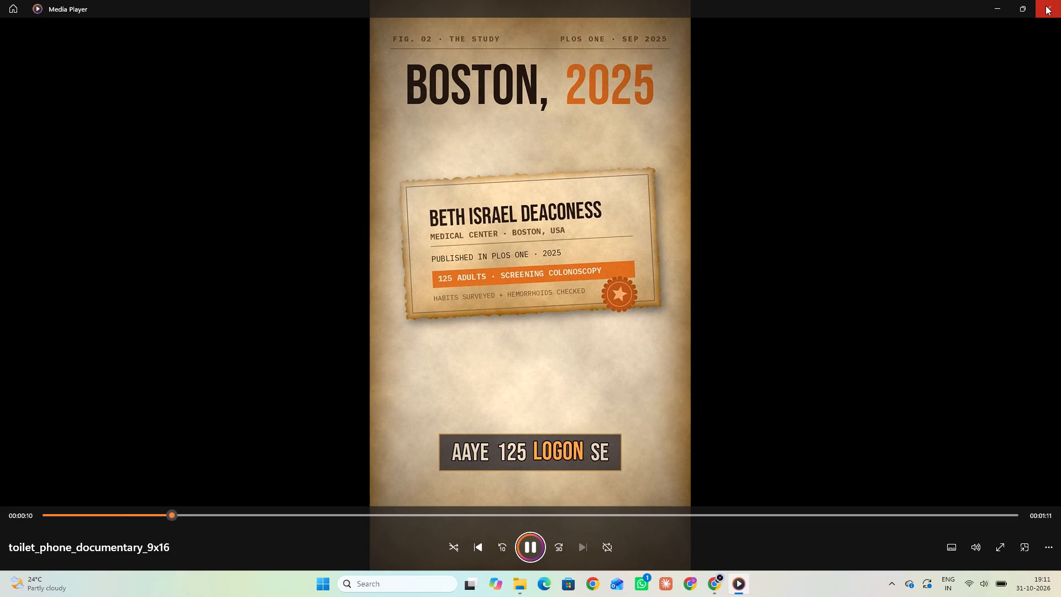
click(1046, 6)
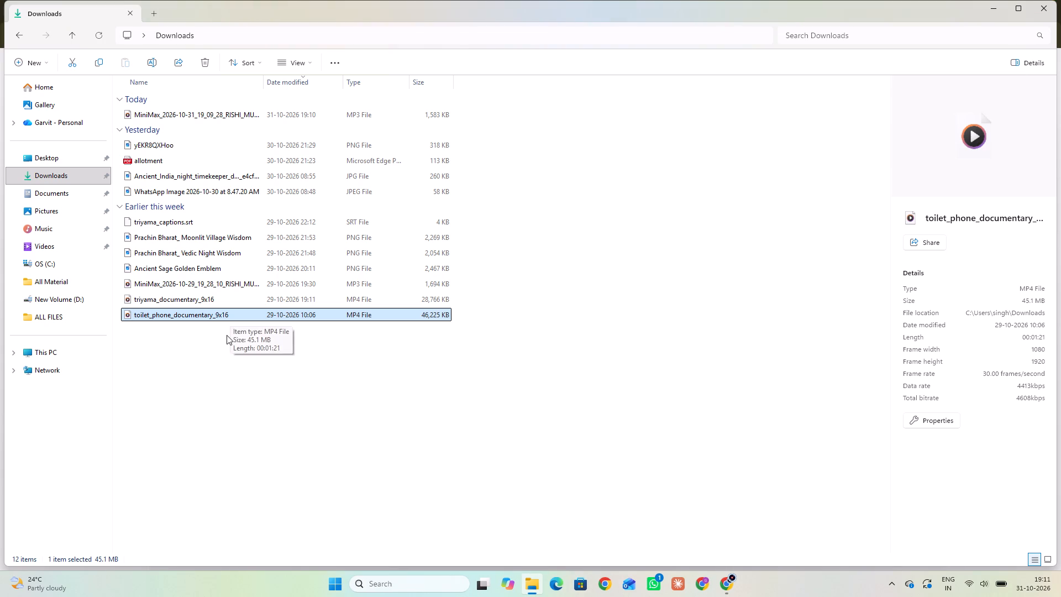
Briefly play the triyama_documentary_9x16 video to identify it, close the player, and delete the video from Downloads.
click(207, 300)
double_click(211, 297)
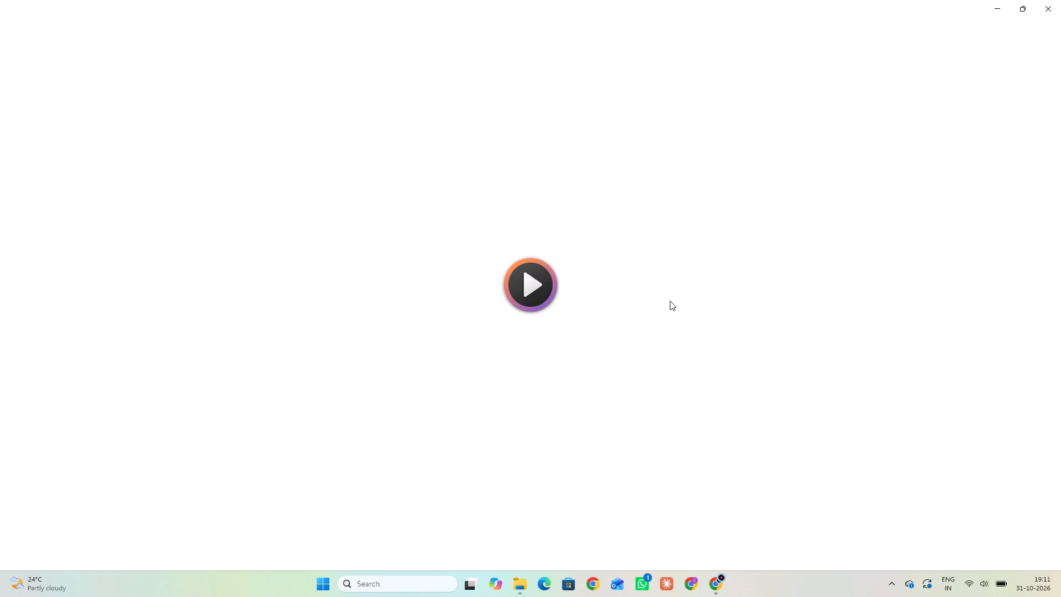
click(1044, 1)
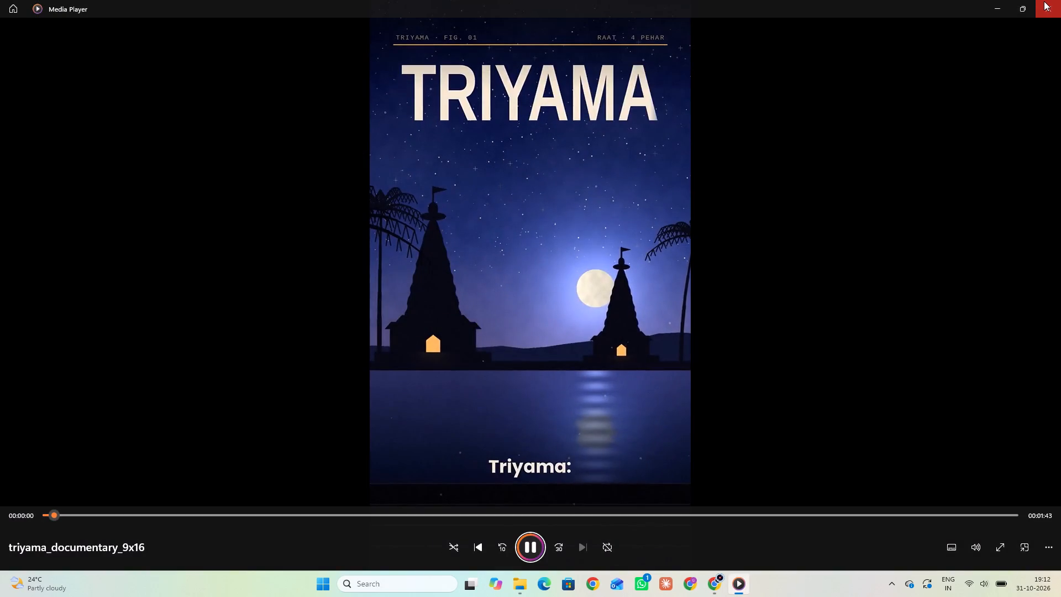
click(208, 66)
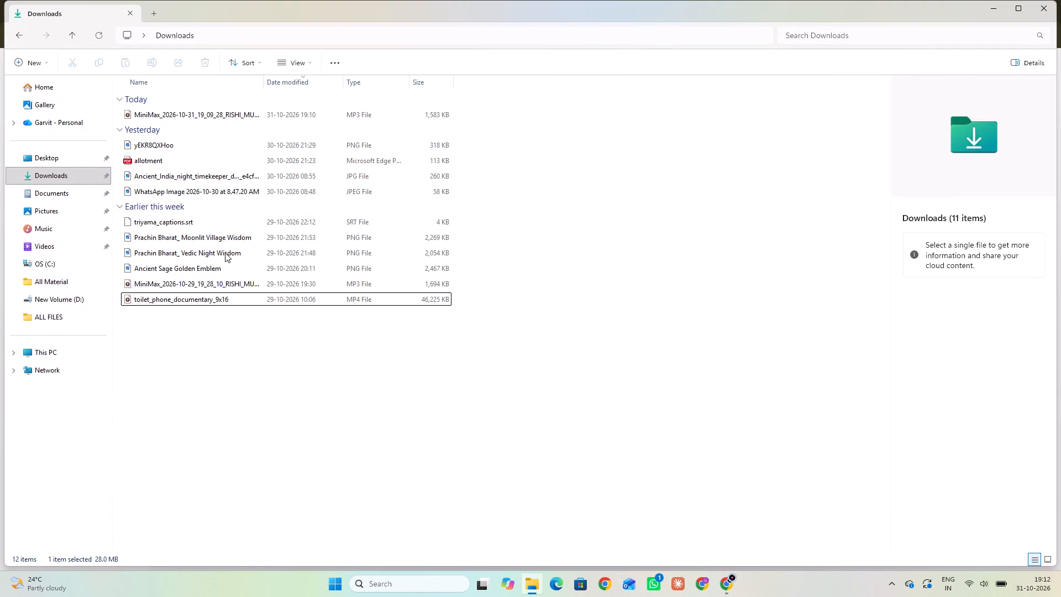
Briefly play the MiniMax RISHI MUNI MP3 dated 2026-10-29, close the player, and delete that MP3 from Downloads.
click(218, 274)
click(221, 282)
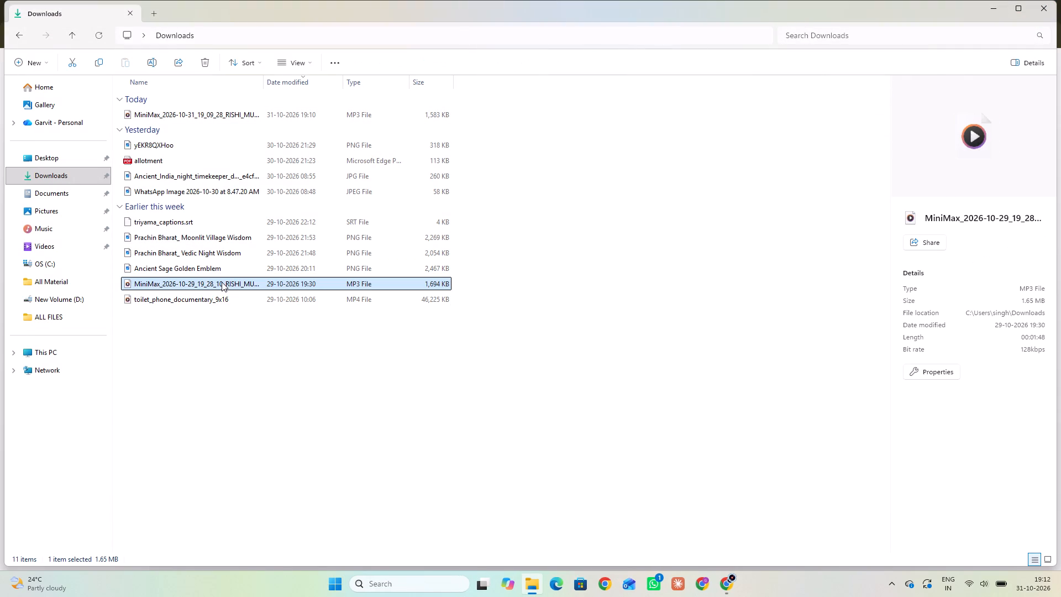
double_click(222, 282)
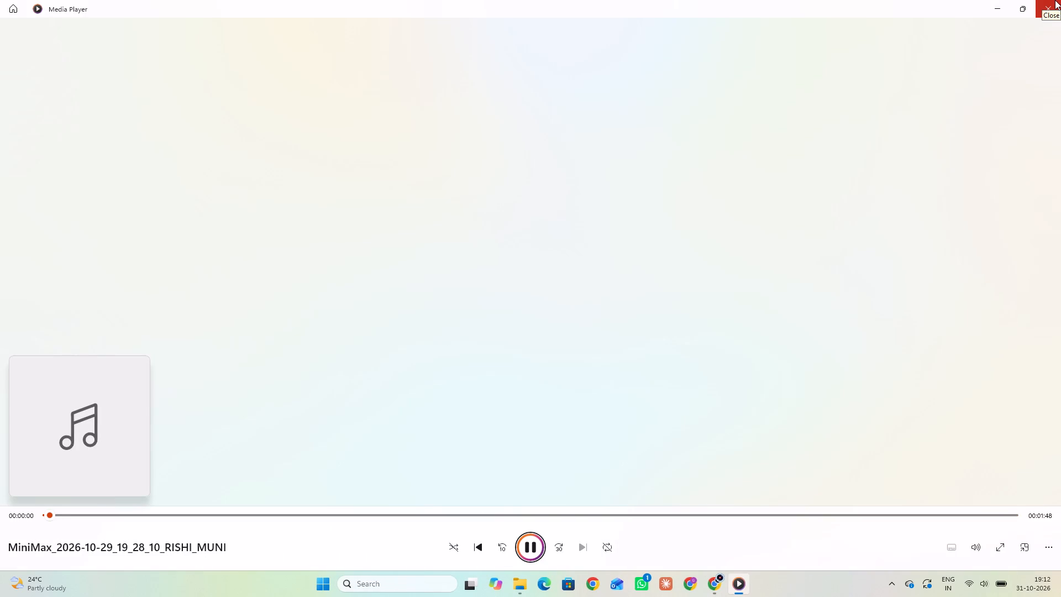
click(1055, 0)
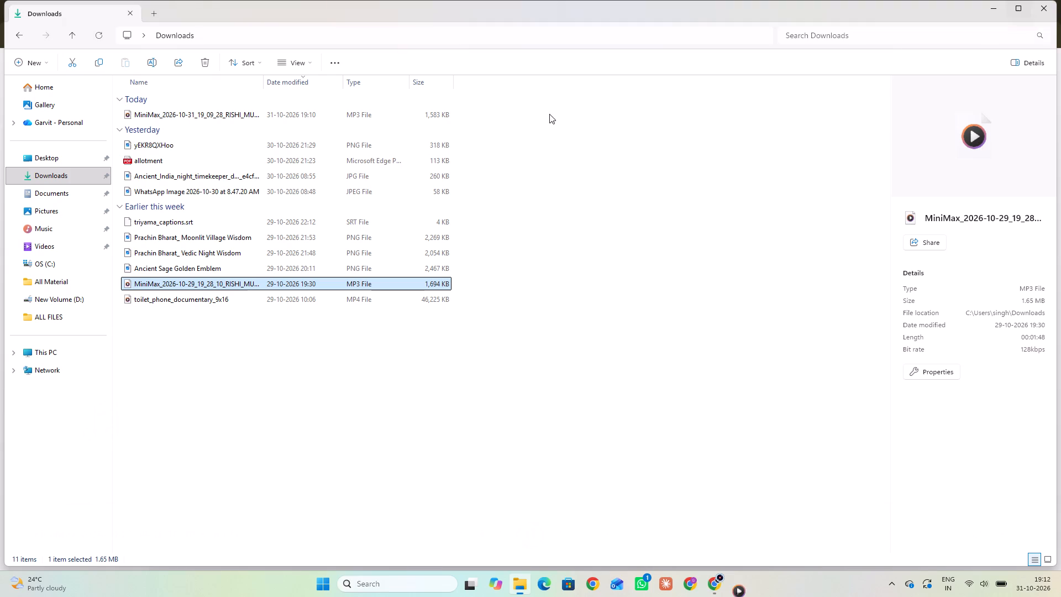
click(208, 66)
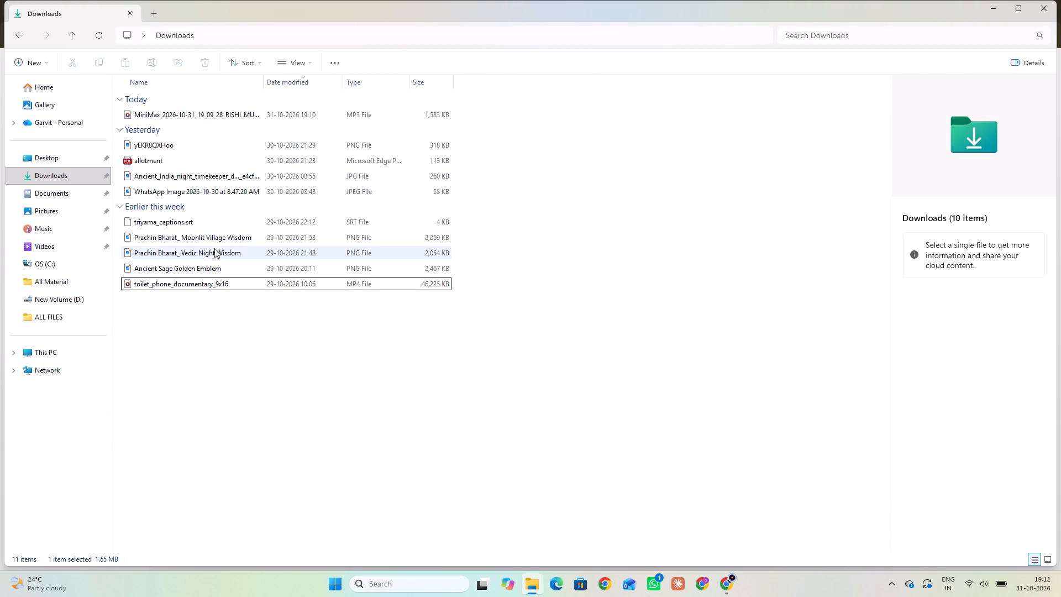
Preview the Ancient Sage and Prachin Bharat images, keep them, and delete the triyama_captions.srt file from Downloads.
click(210, 261)
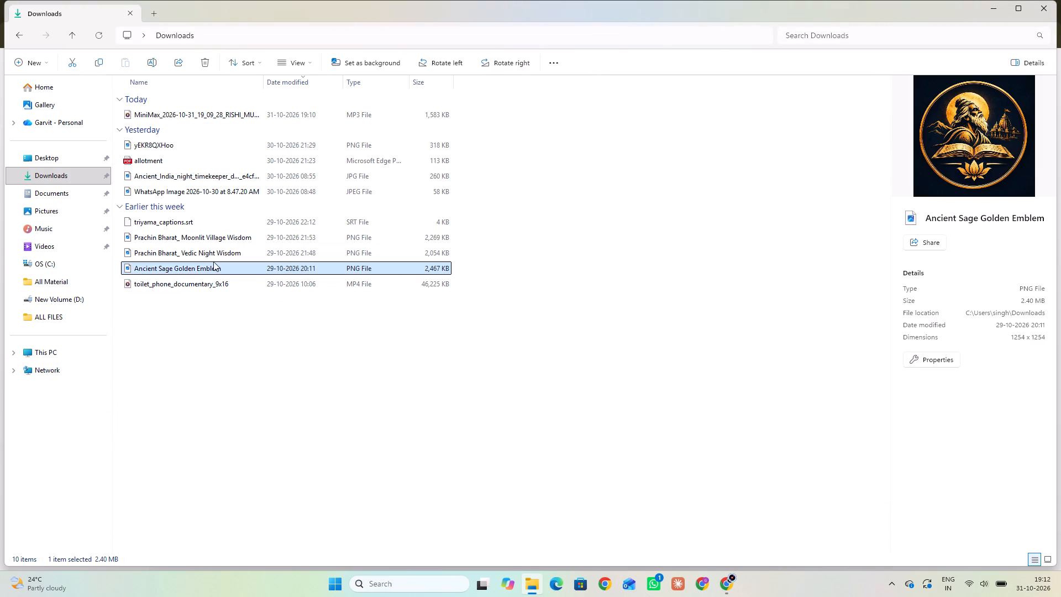
click(213, 254)
click(207, 232)
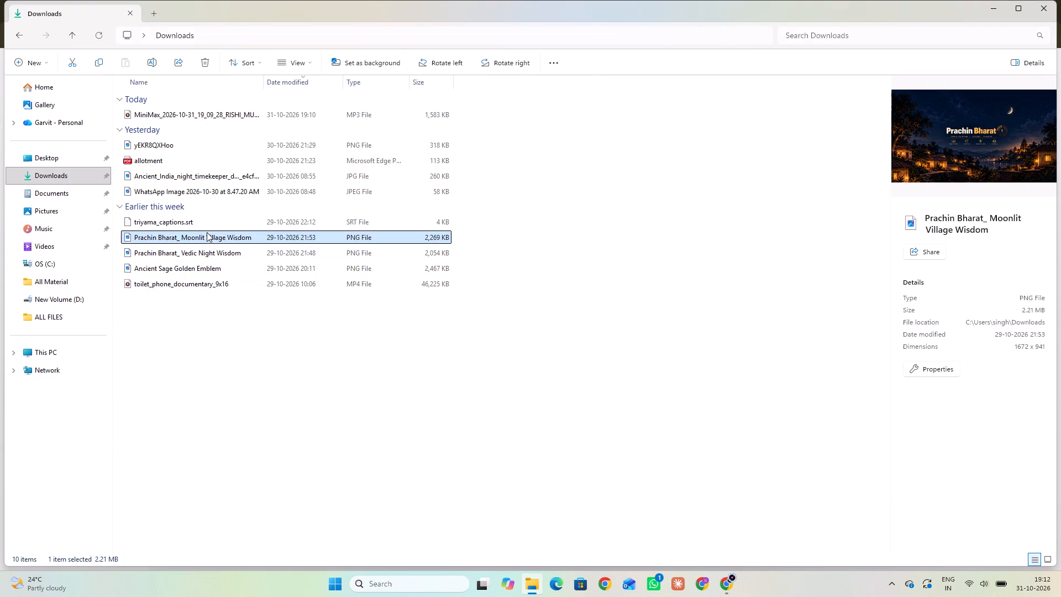
click(201, 218)
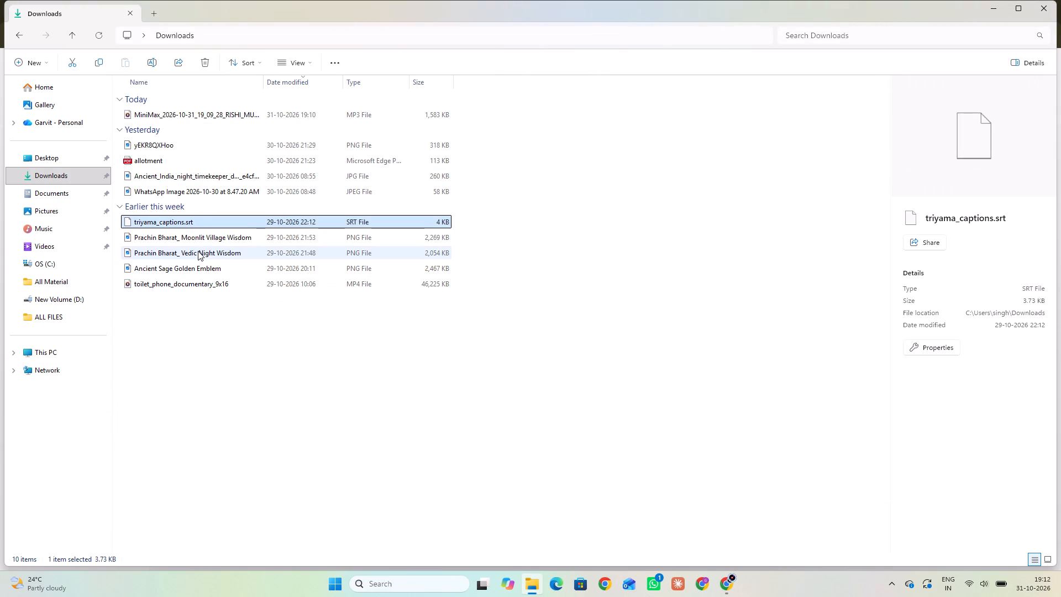
click(198, 252)
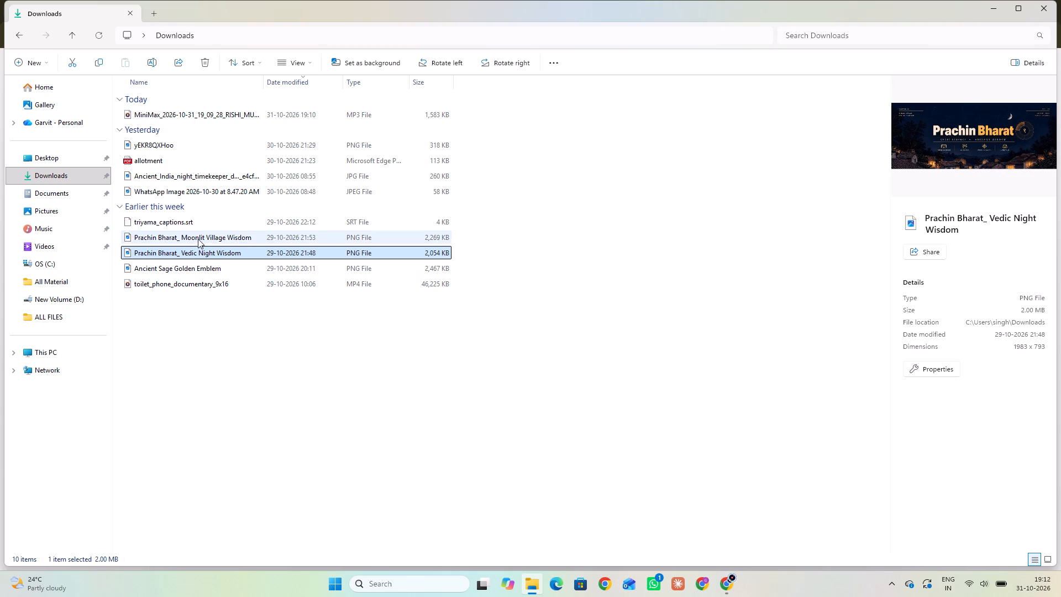
click(198, 239)
click(195, 226)
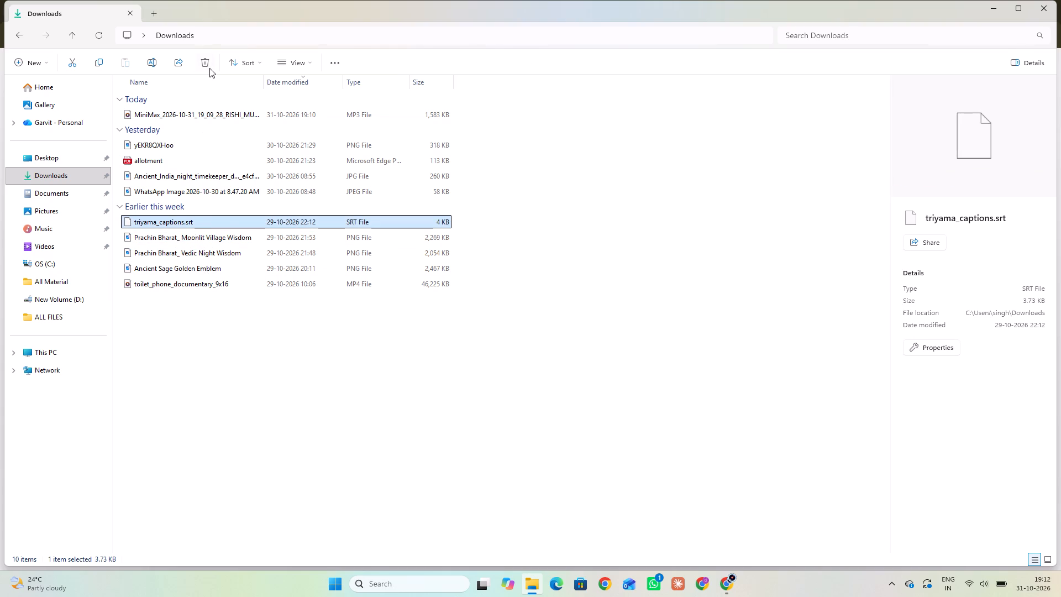
click(207, 65)
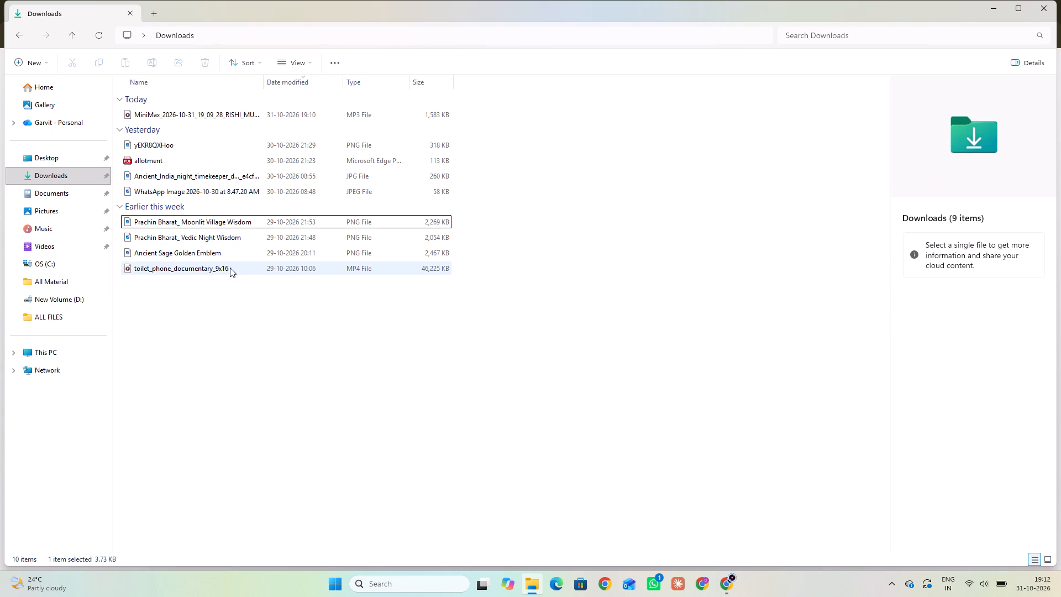
Examine the remaining Downloads images, including the Ancient Sage, Prachin Bharat, WhatsApp and Ancient_India_night_timekeeper ones, to decide which to keep.
click(227, 266)
drag(575, 270, 369, 214)
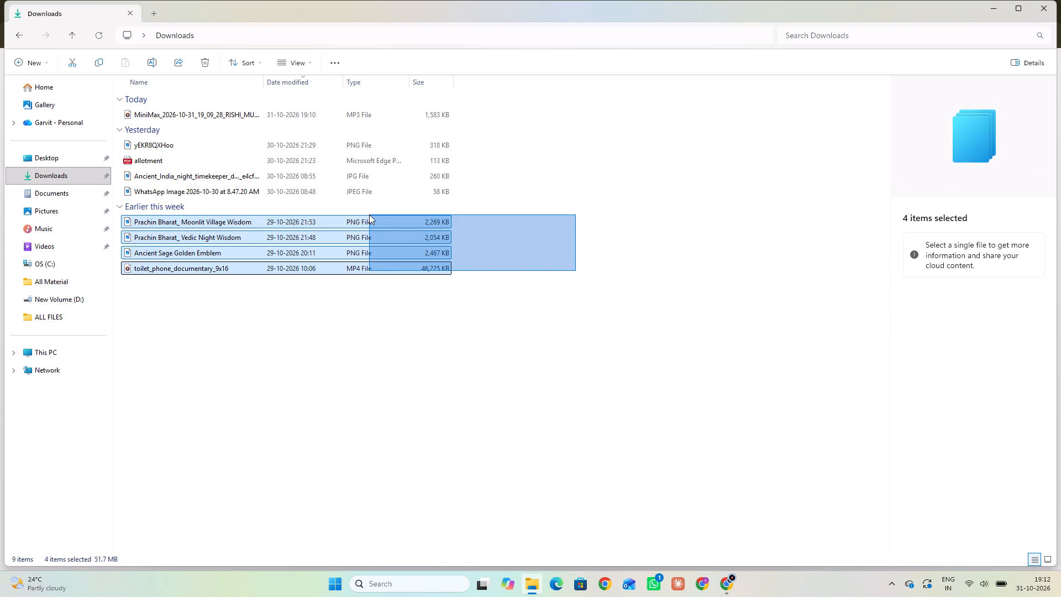
drag(369, 214, 369, 215)
click(381, 285)
click(386, 251)
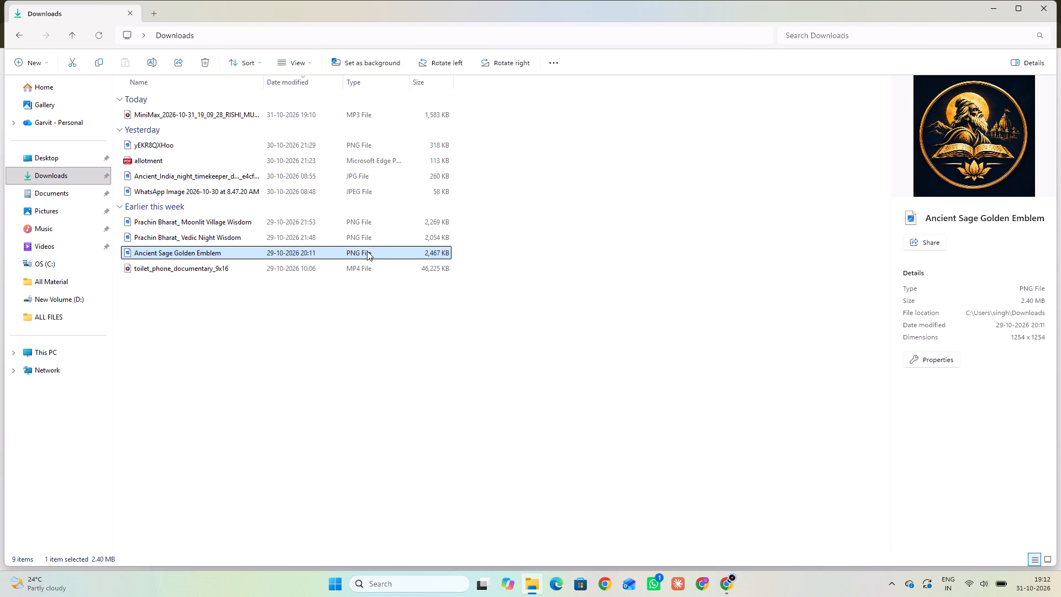
ctrl+click(338, 235)
ctrl+click(337, 220)
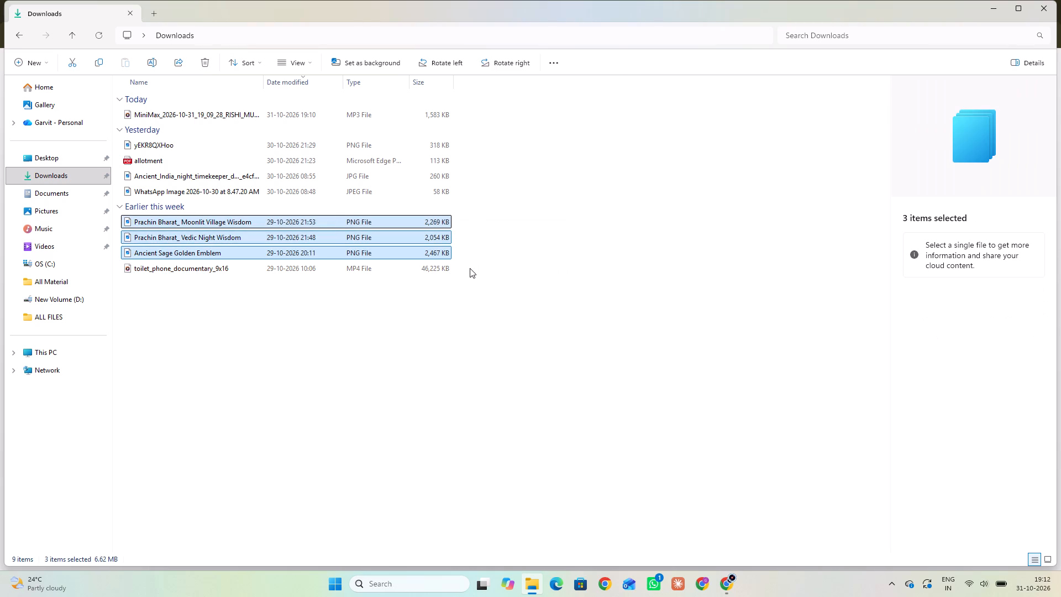
click(265, 189)
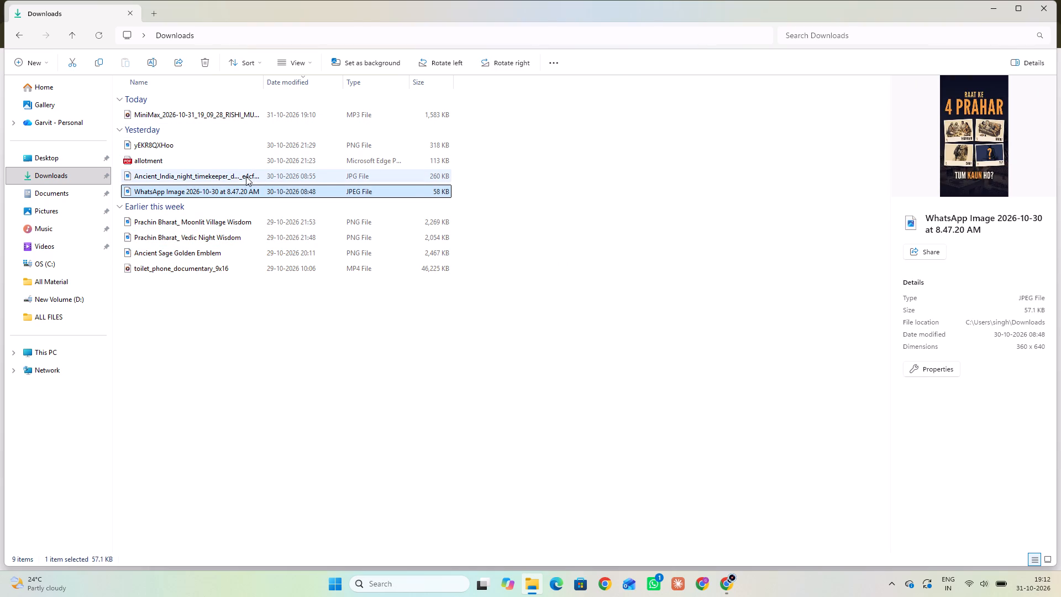
click(249, 179)
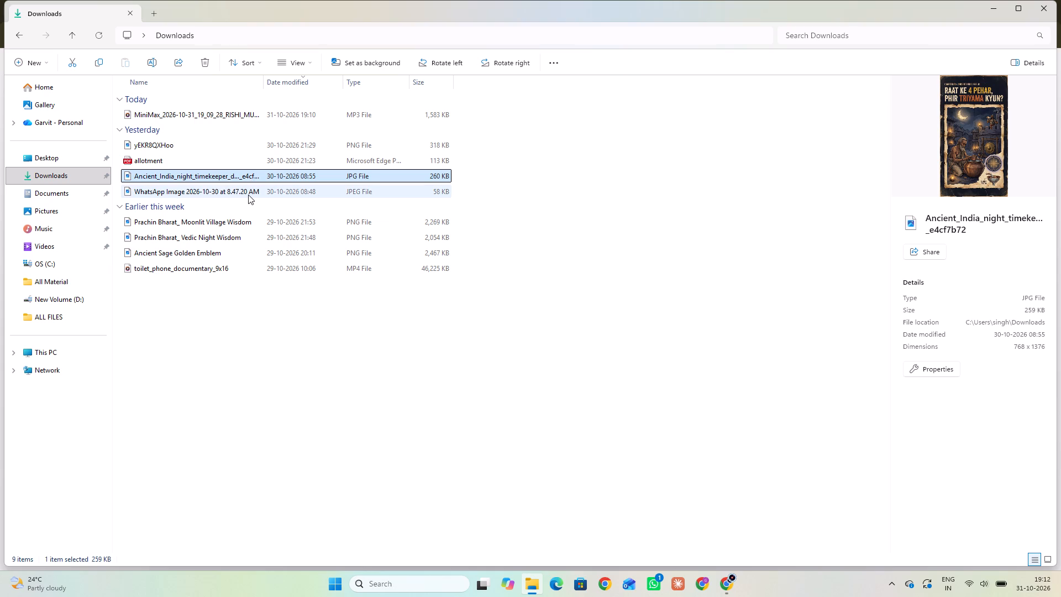
click(248, 194)
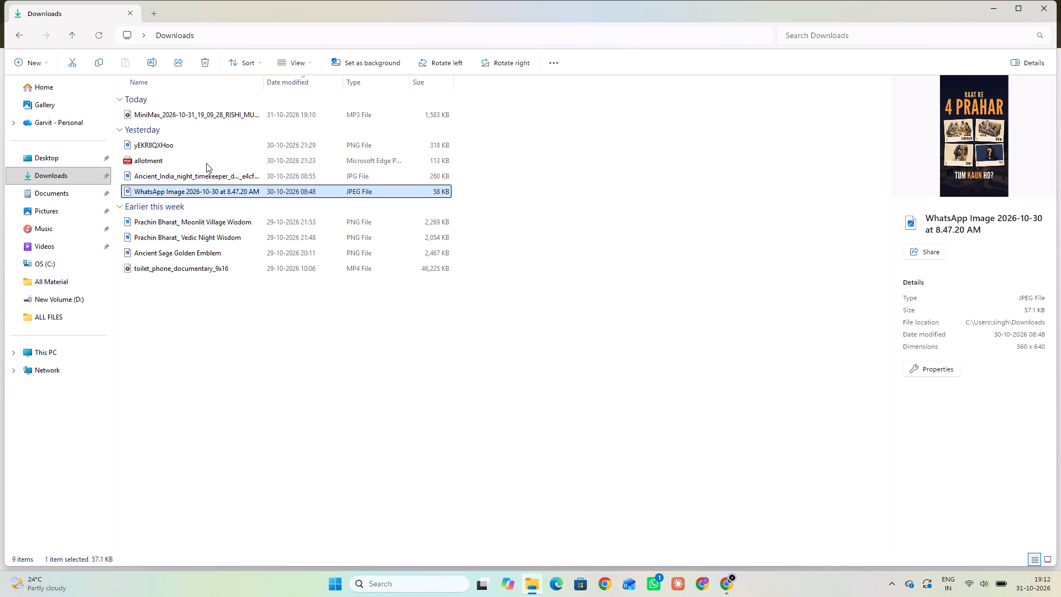
click(199, 174)
Delete the allotment PDF and the yEKR8QXHoo PNG from Downloads.
click(182, 157)
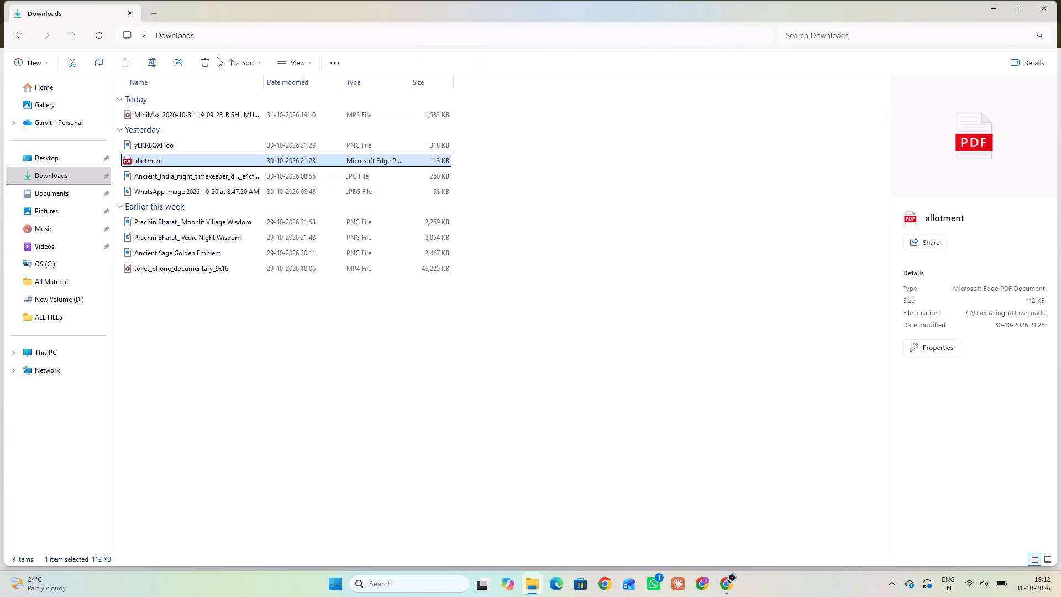
click(204, 60)
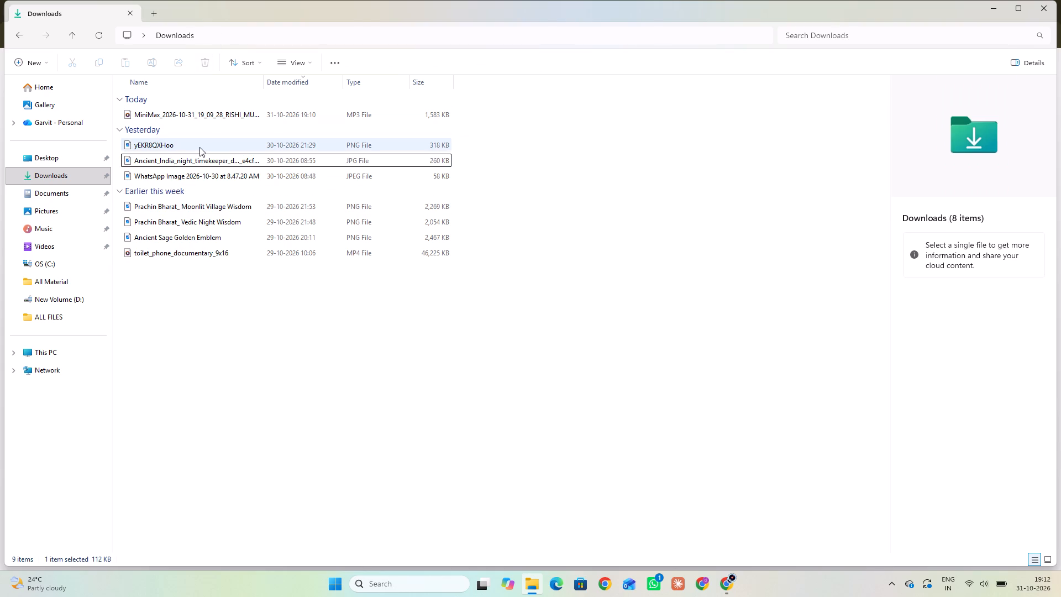
click(199, 147)
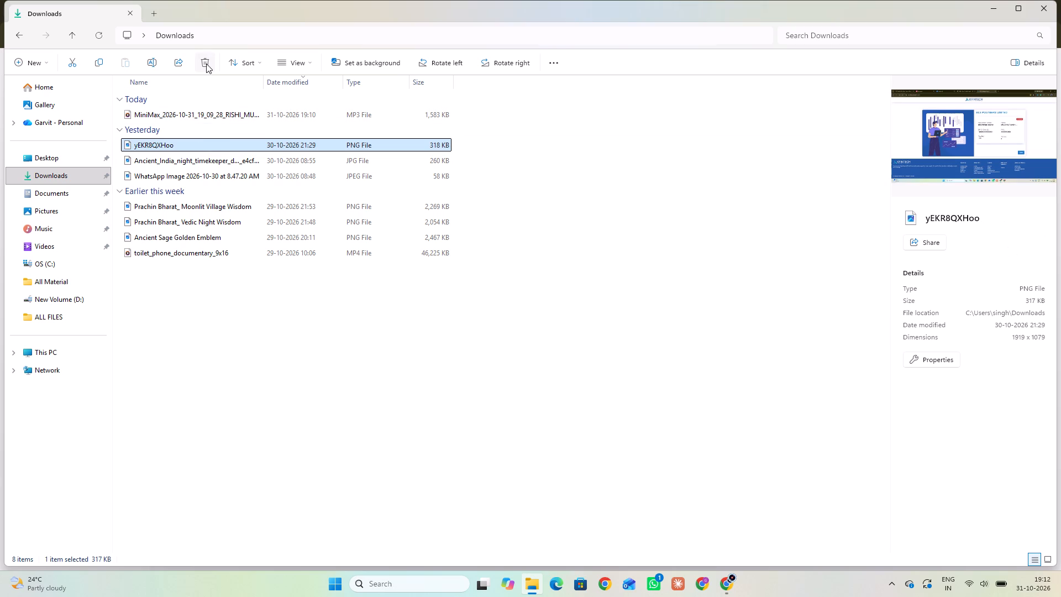
click(206, 64)
Move the five remaining images and toilet_phone_documentary_9x16 from Downloads to YT Video > All Material on D:, leaving the new MiniMax MP3.
click(191, 115)
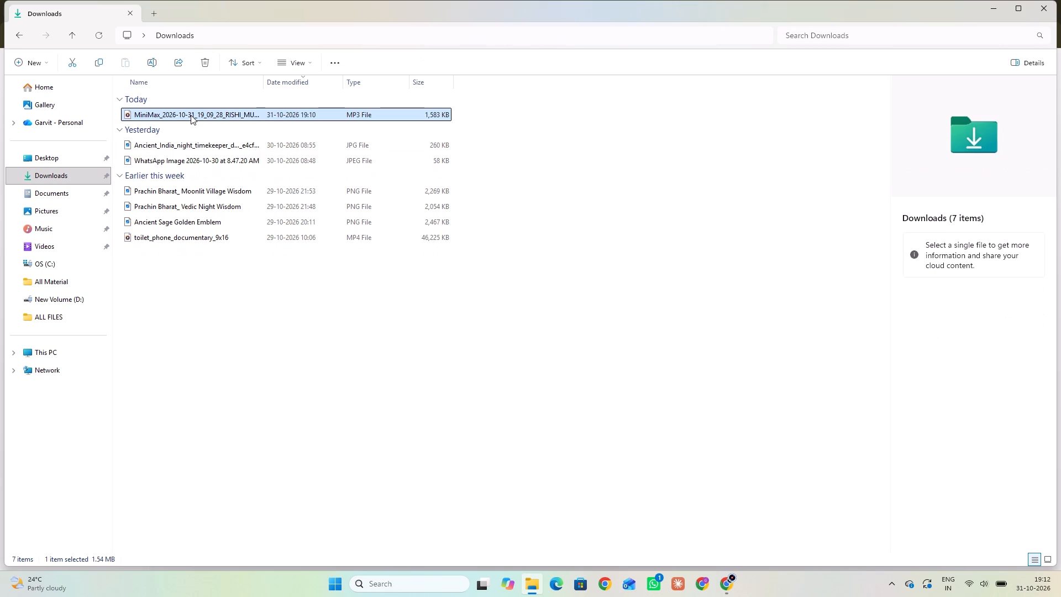
drag(489, 311, 216, 149)
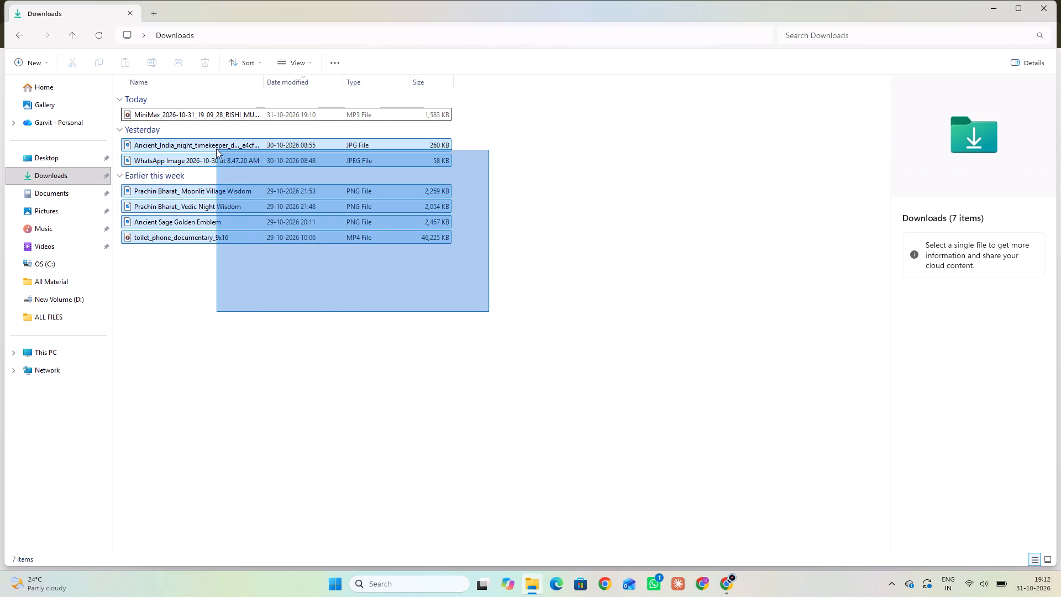
drag(216, 149, 215, 148)
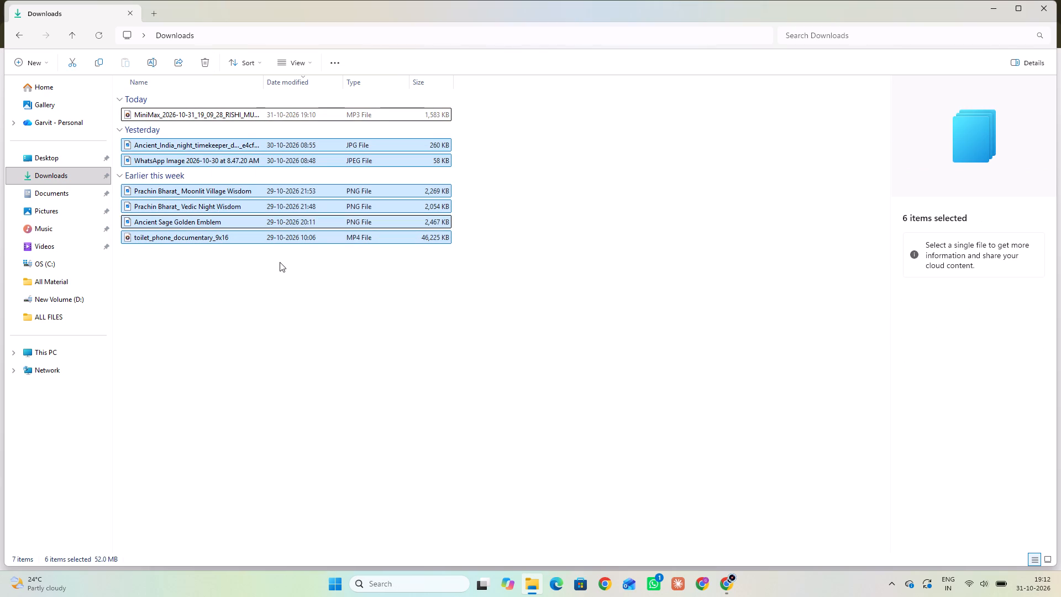
key(ctrl+x)
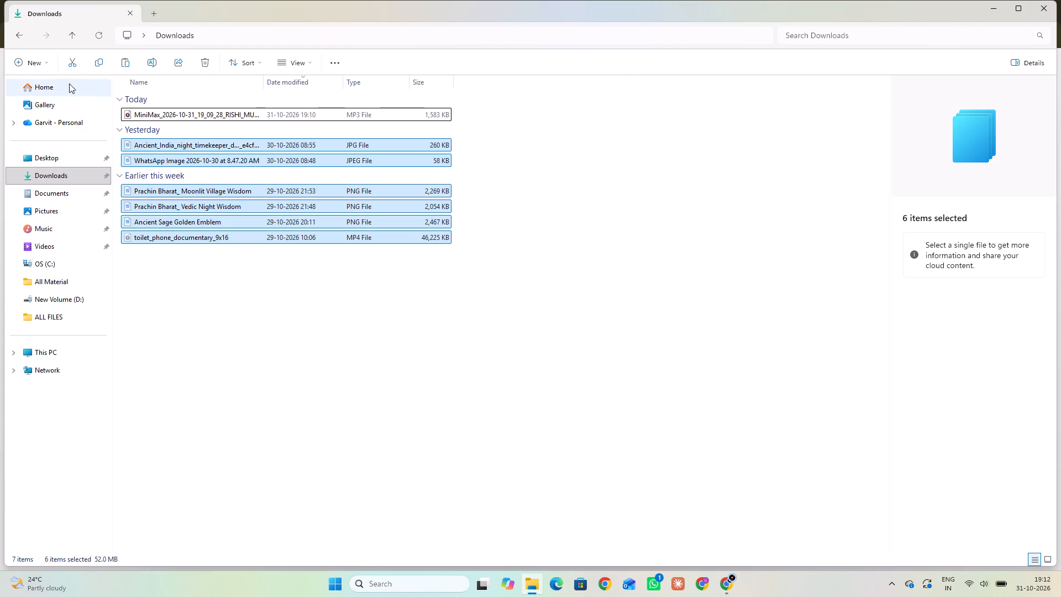
click(69, 69)
click(69, 302)
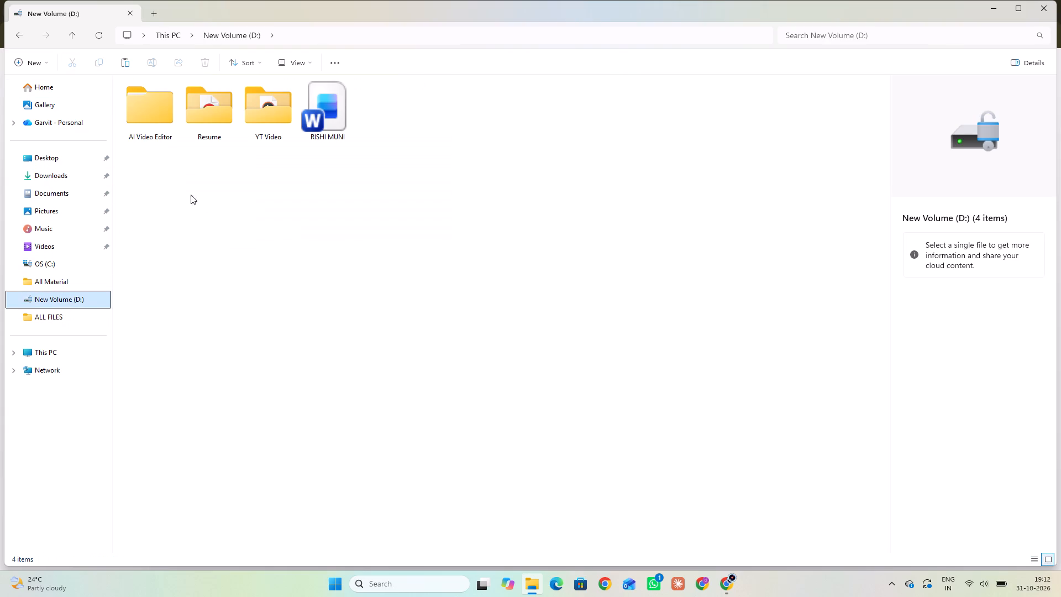
double_click(161, 122)
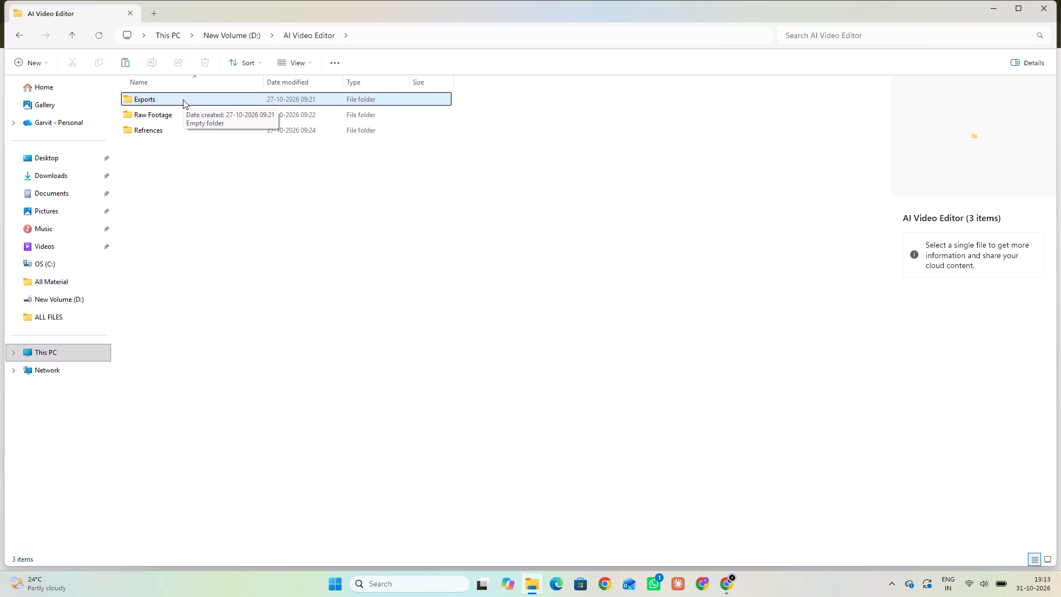
click(20, 37)
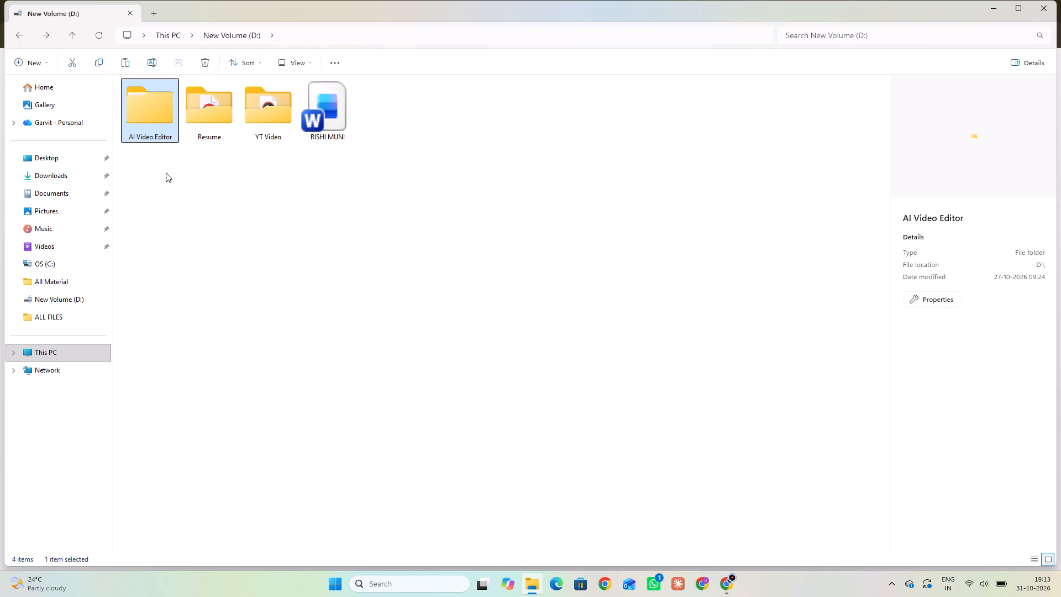
double_click(268, 133)
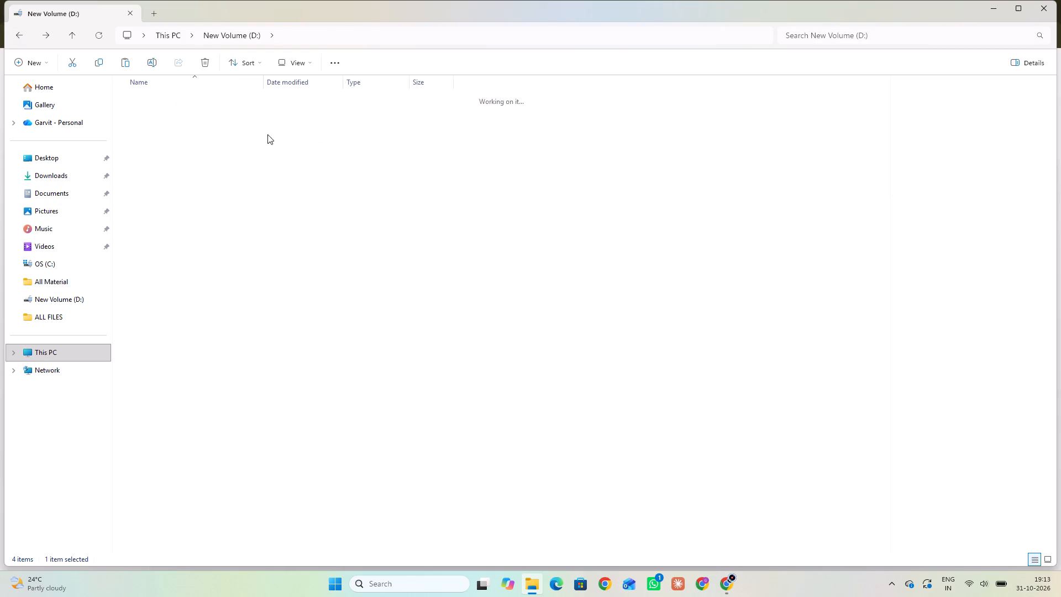
double_click(183, 115)
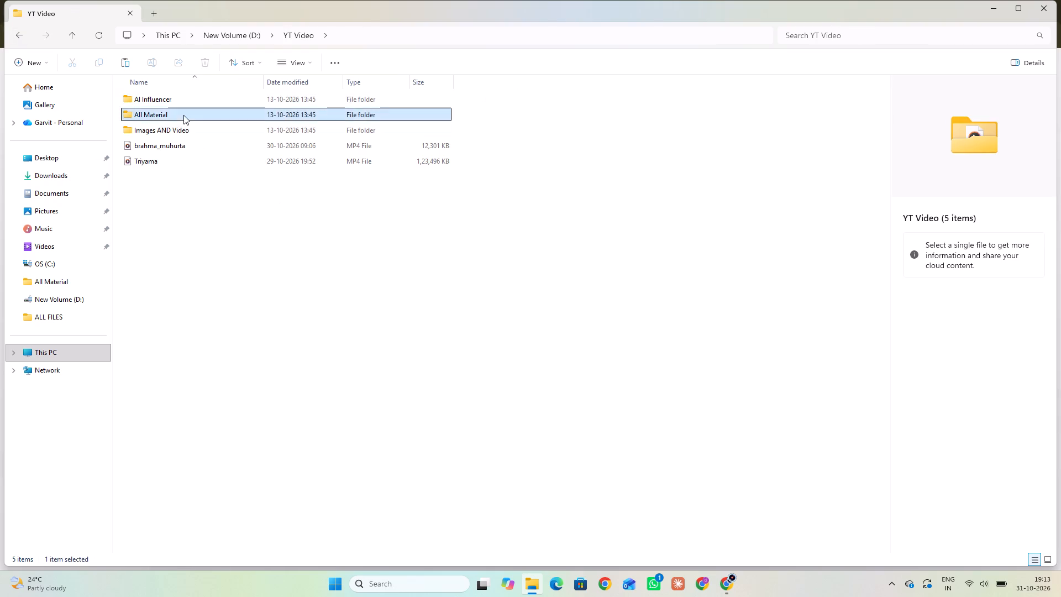
right_click(342, 145)
click(363, 159)
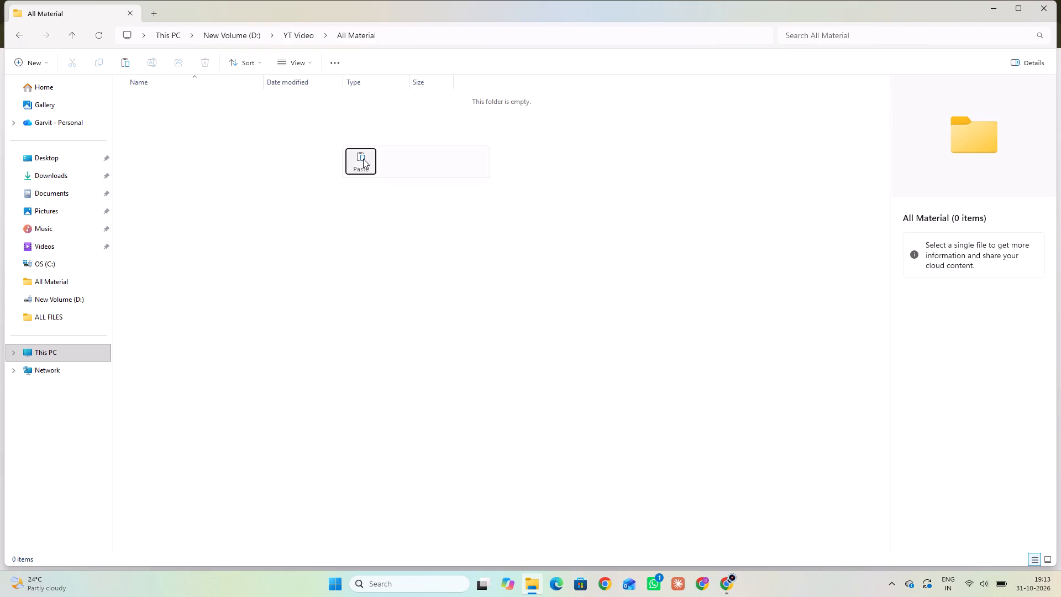
click(382, 284)
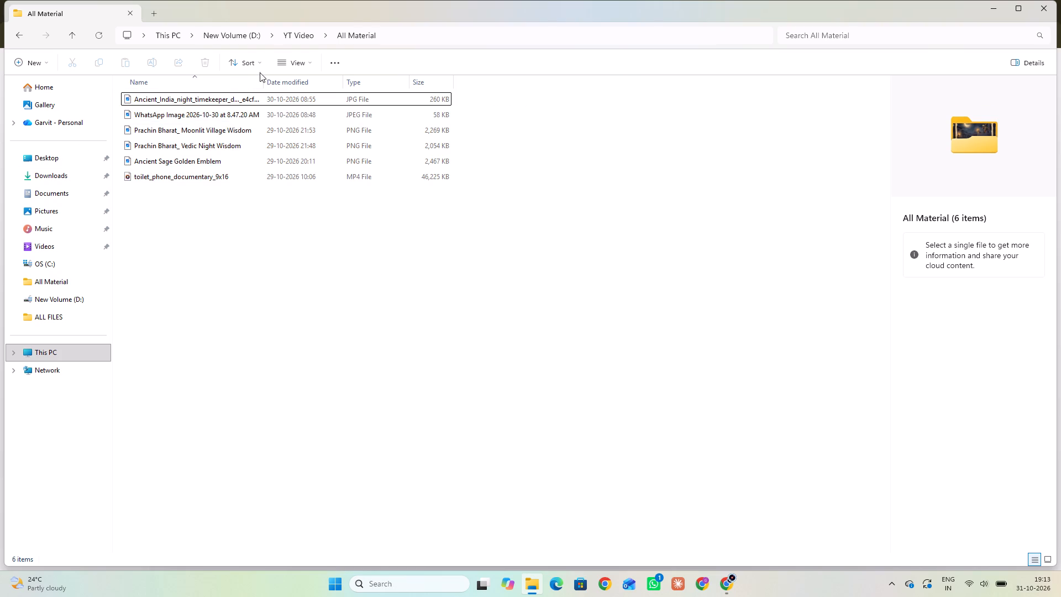
Turn on the preview pane and show the All Material folder's files as large icons.
click(253, 64)
click(302, 67)
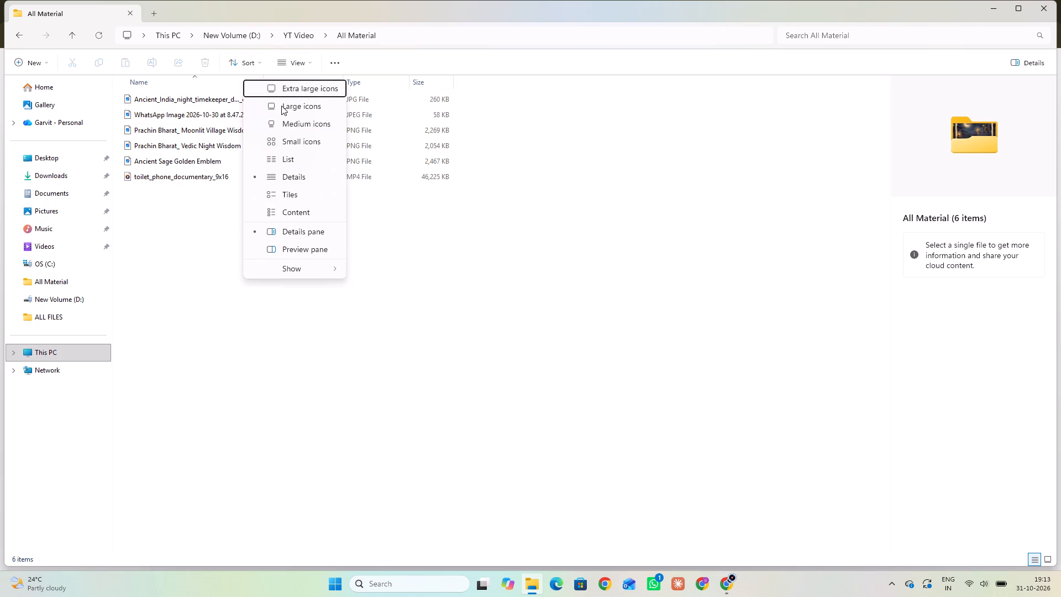
click(285, 175)
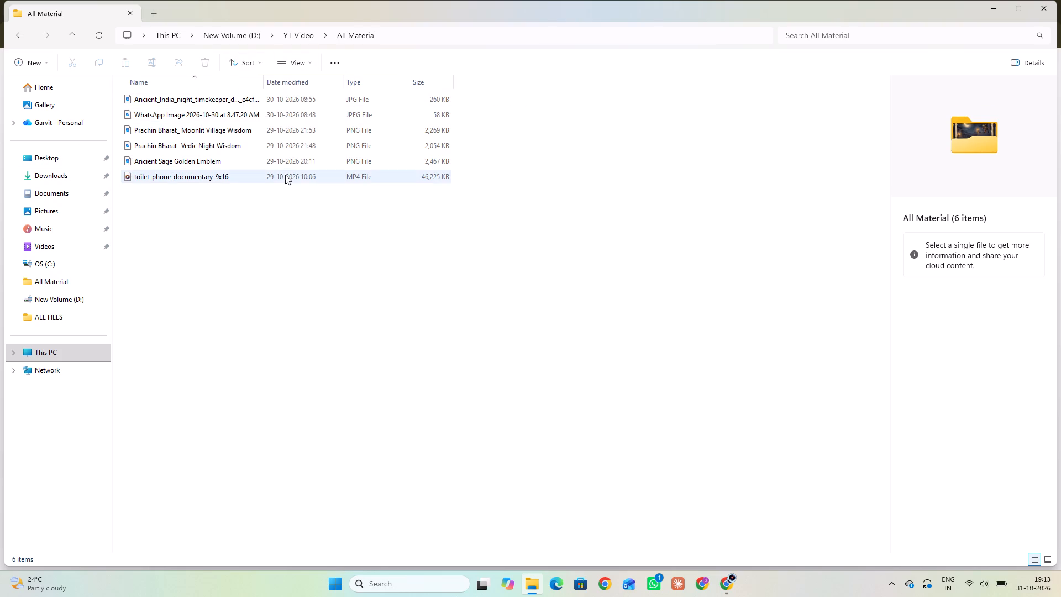
click(294, 57)
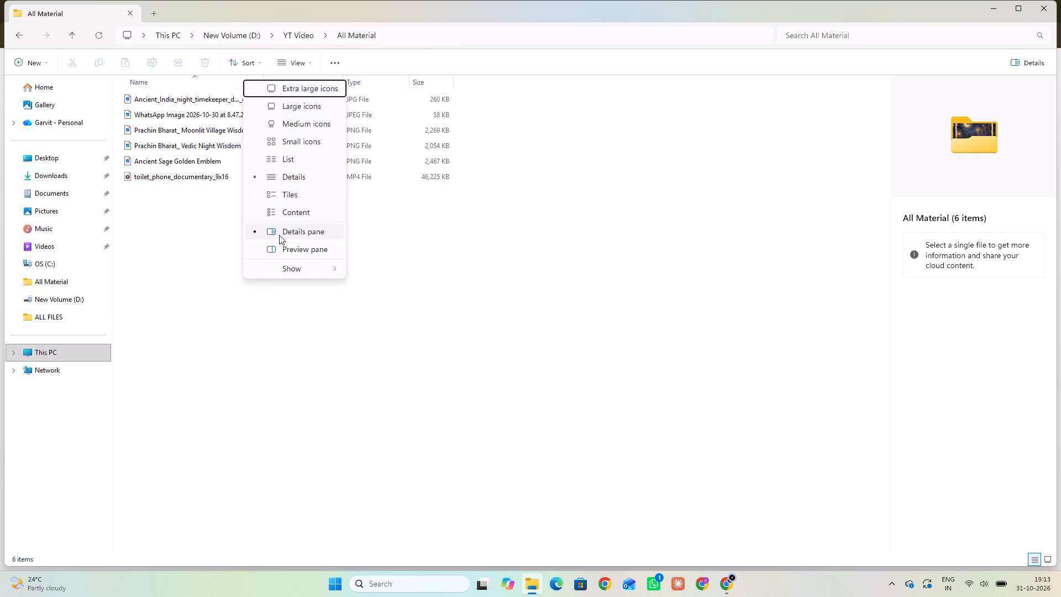
click(285, 247)
click(295, 65)
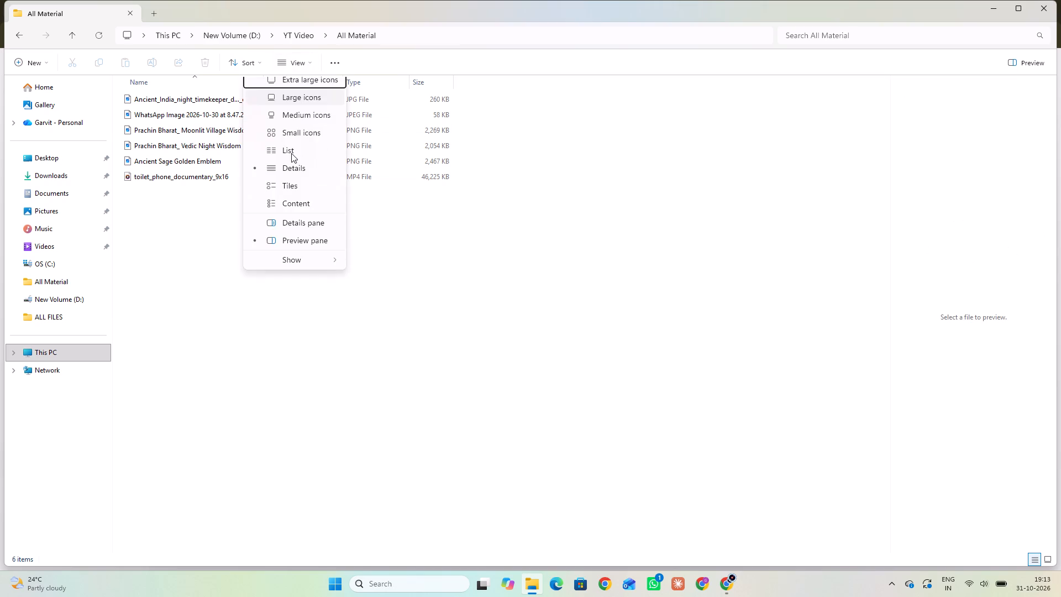
click(295, 111)
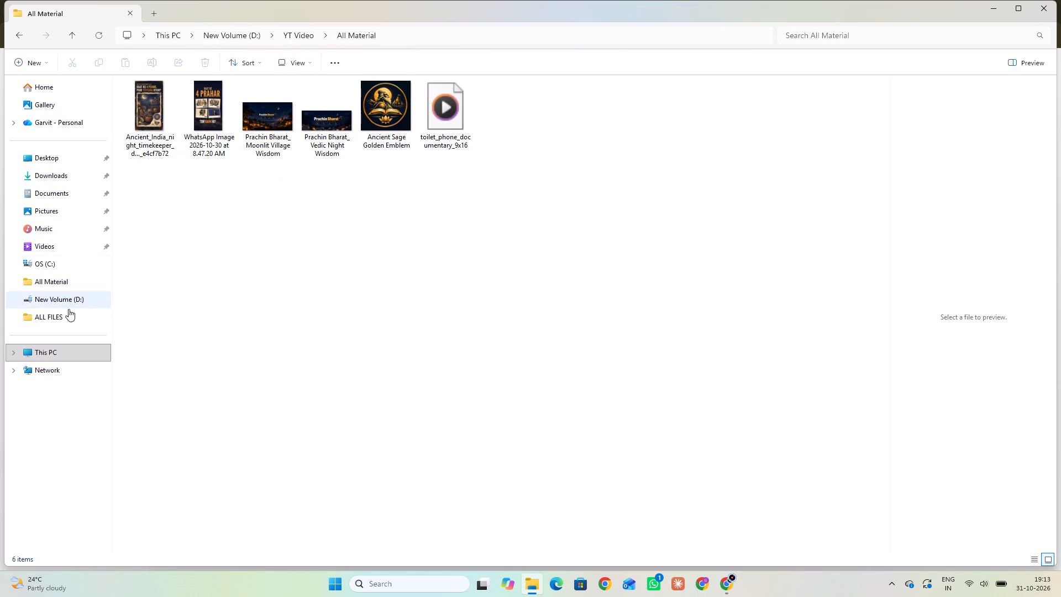
Go back to the top level of New Volume (D:) and close the file window.
click(66, 295)
click(70, 281)
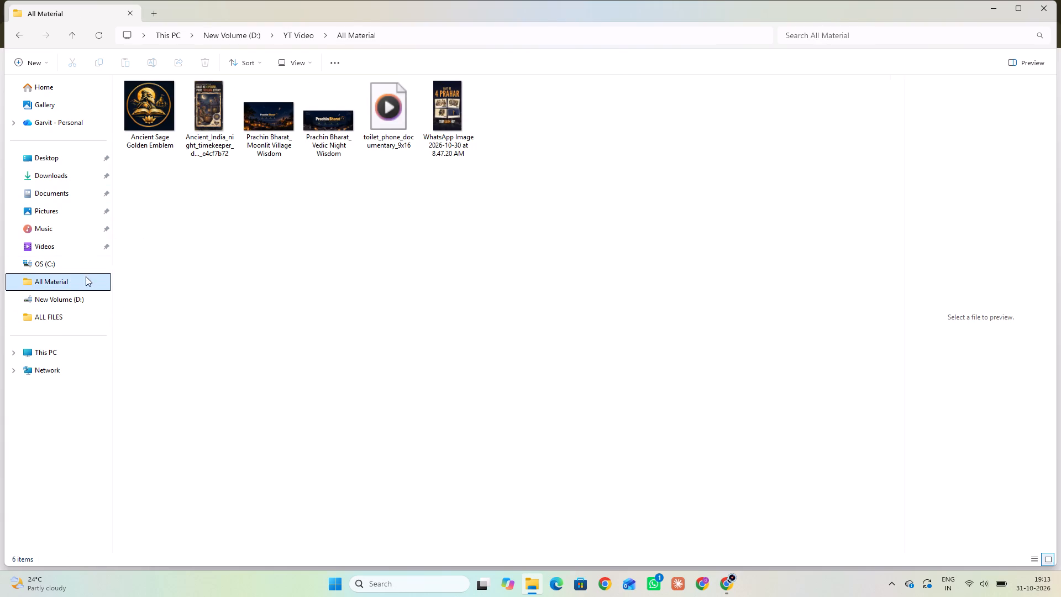
click(82, 296)
click(157, 132)
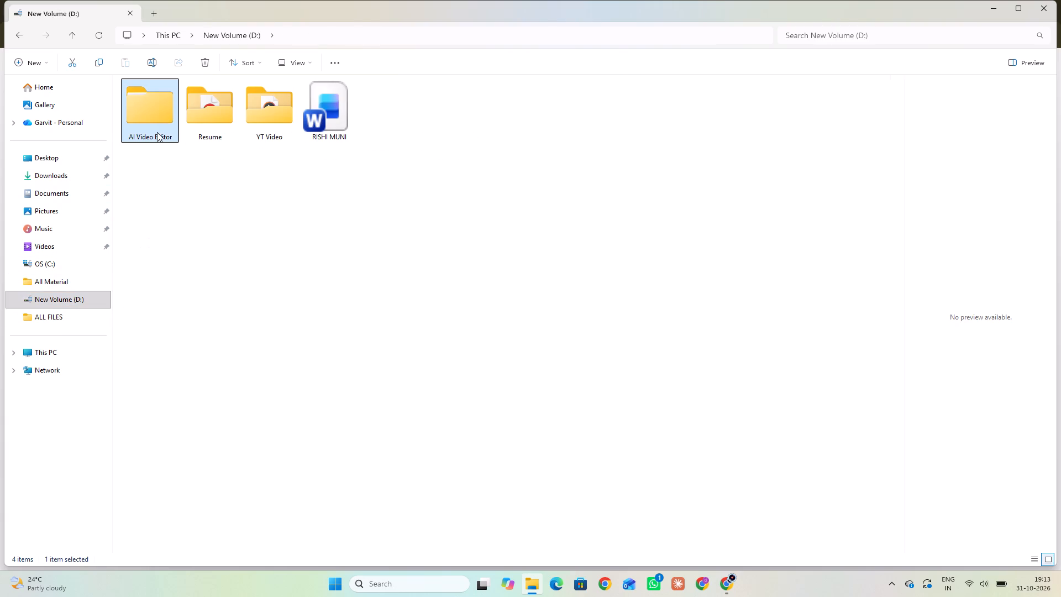
click(182, 177)
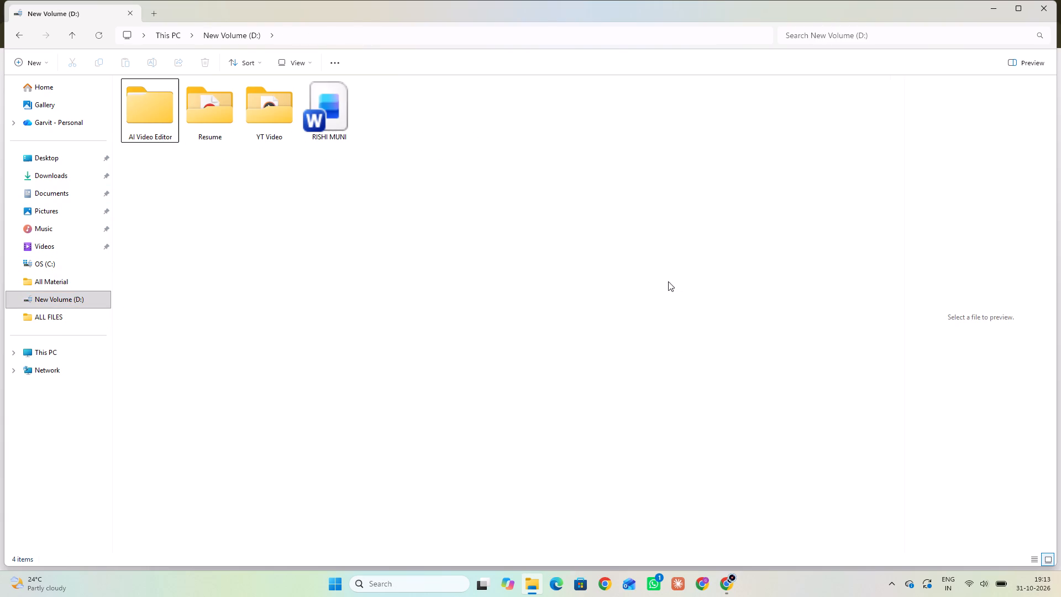
click(983, 0)
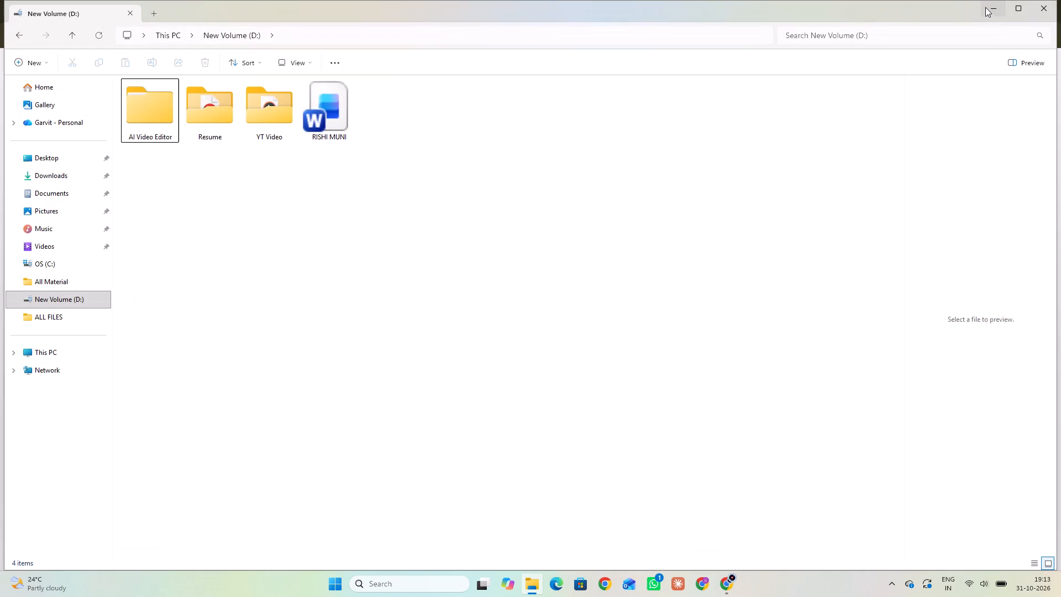
click(1039, 7)
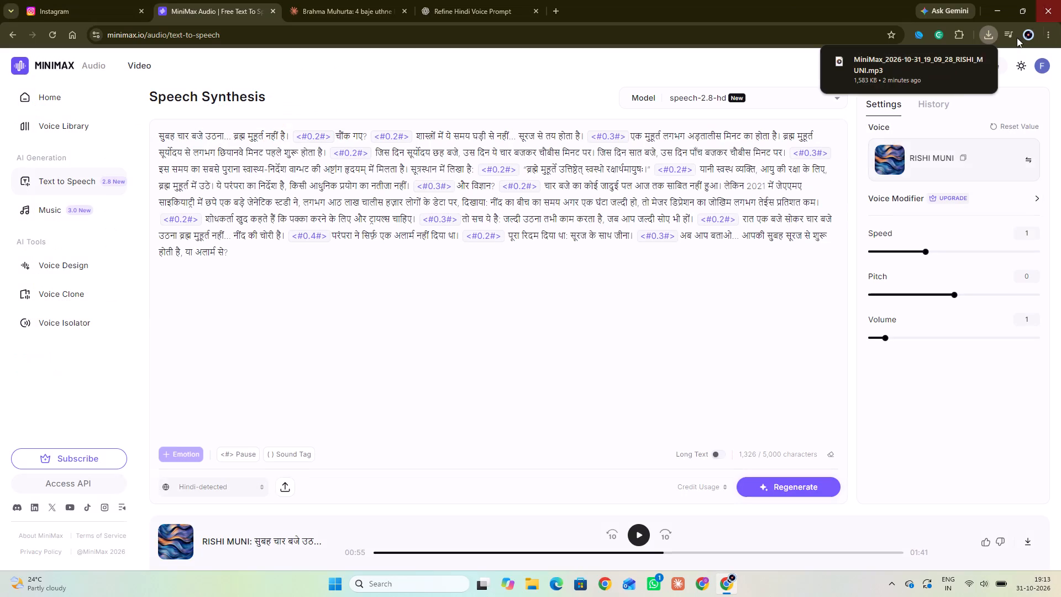
Minimise the browser and launch Kuro from the desktop.
click(995, 11)
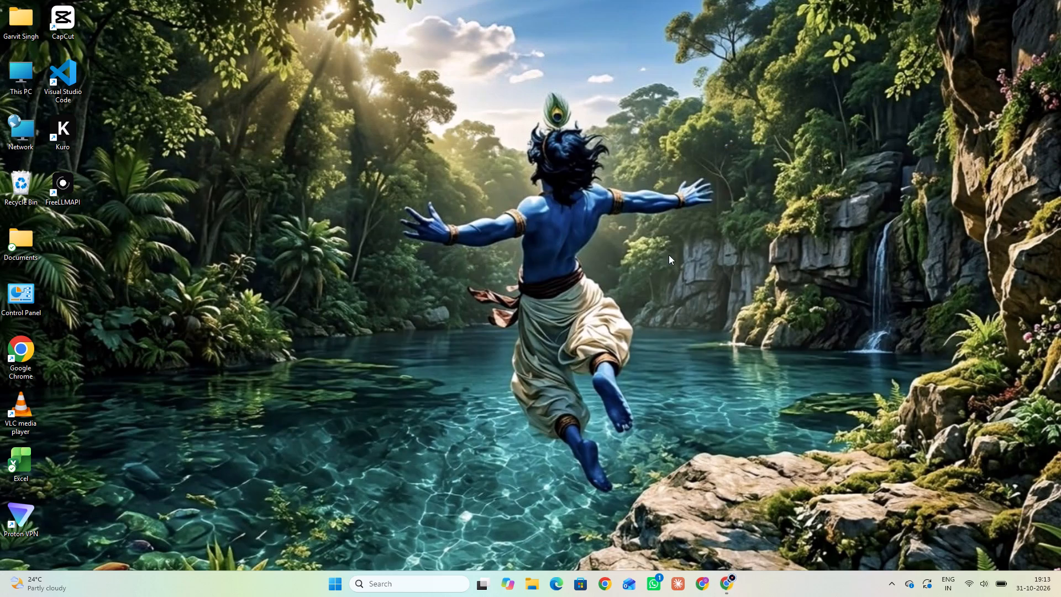
double_click(71, 132)
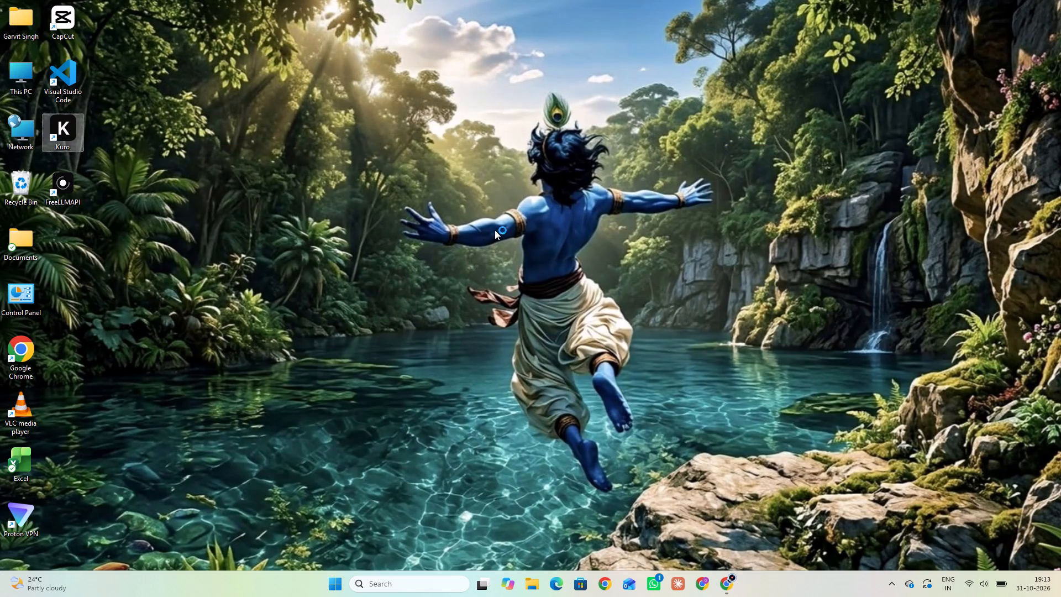
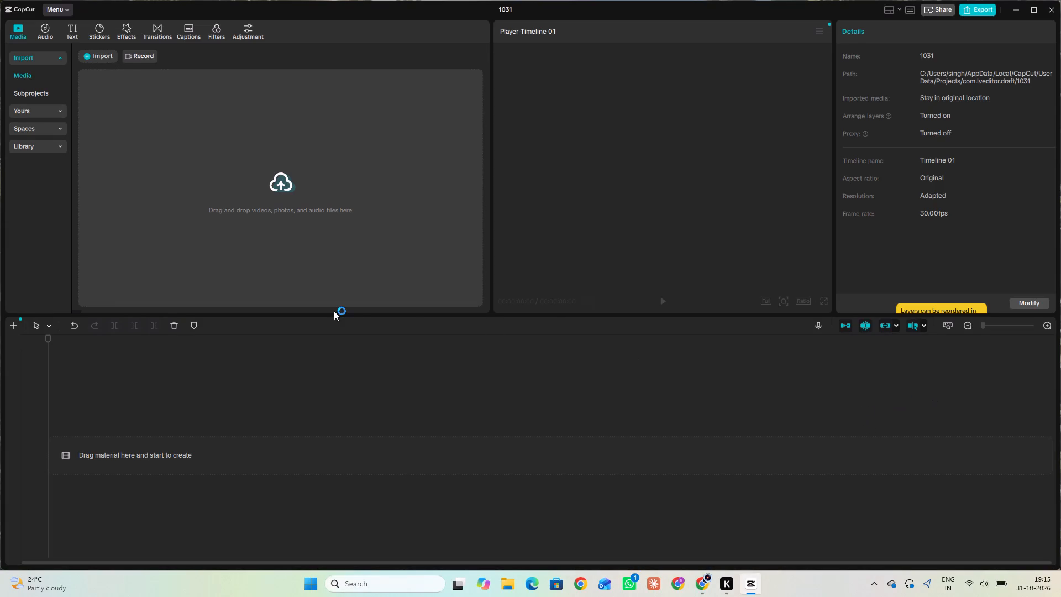
Import the MiniMax RISHI_MUNI MP3 voiceover from Downloads into the project media.
click(280, 178)
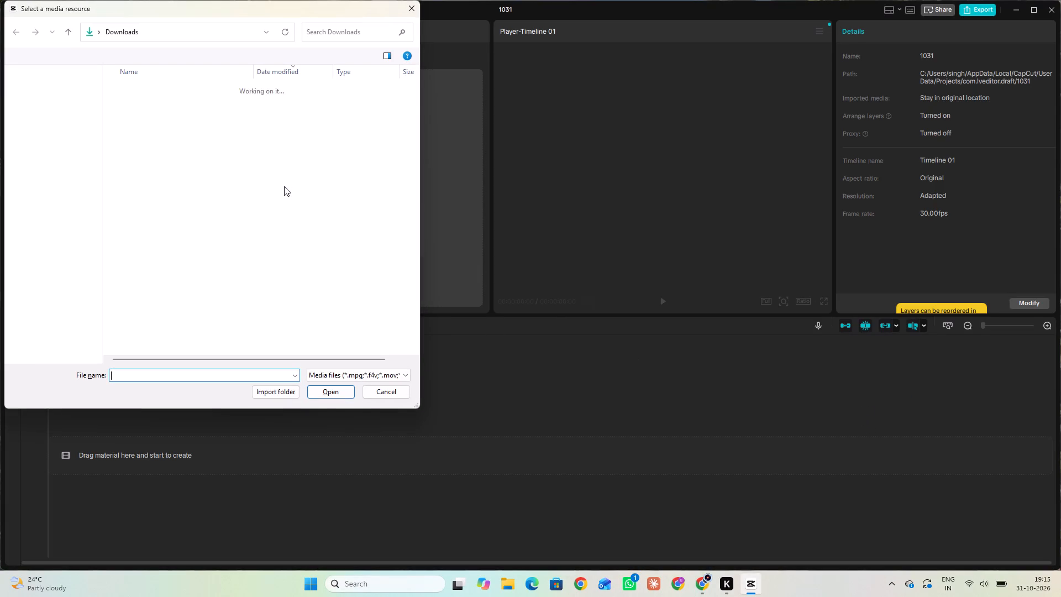
click(183, 107)
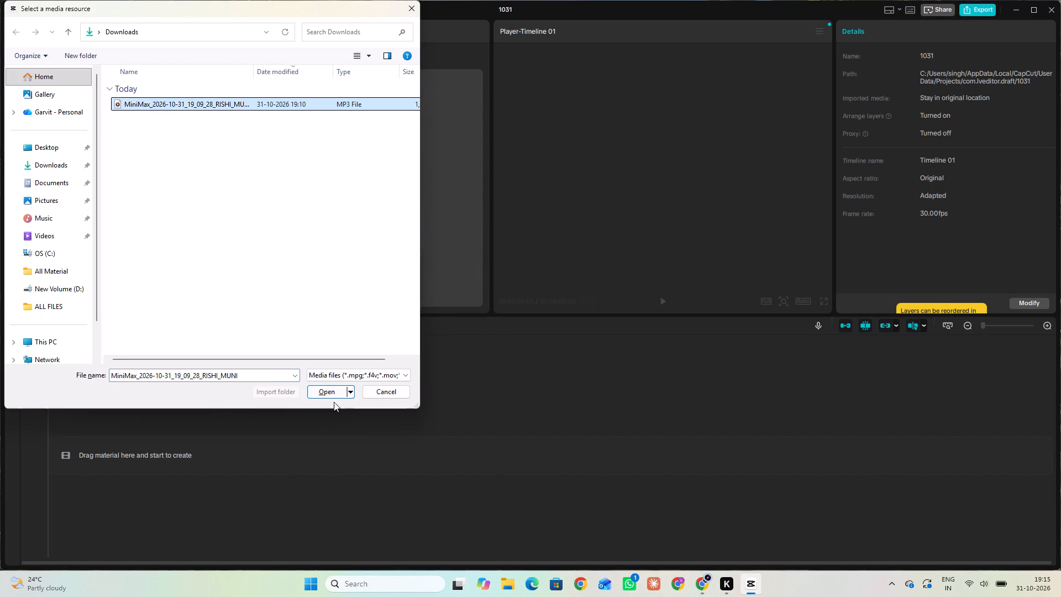
click(327, 392)
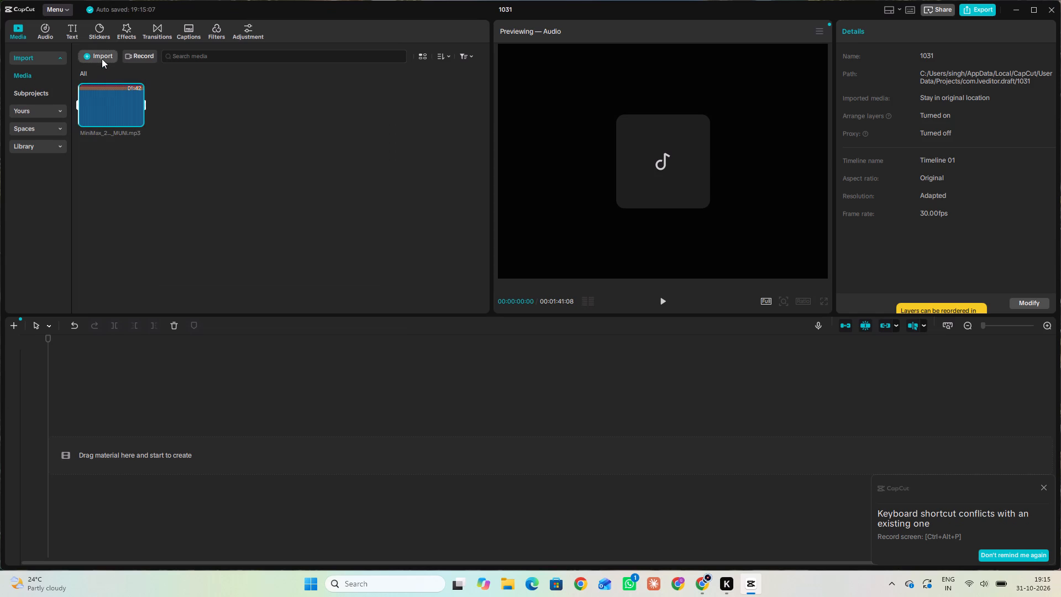
Import the brahma_muhurta MP4 from the YT Video folder on New Volume (D:) into the project media.
click(102, 59)
scroll(44, 320, down, 3)
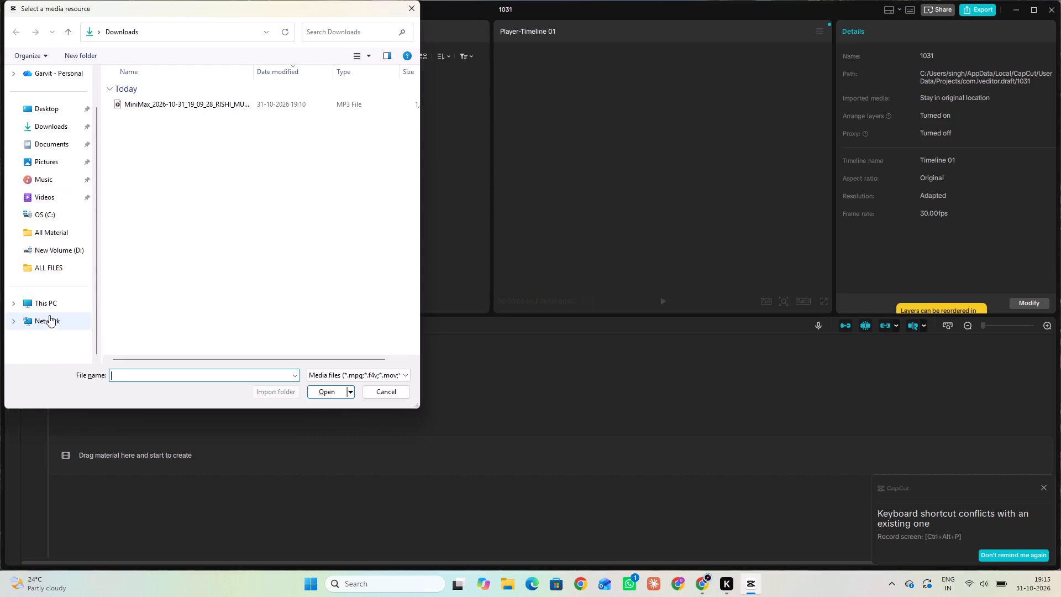
click(60, 268)
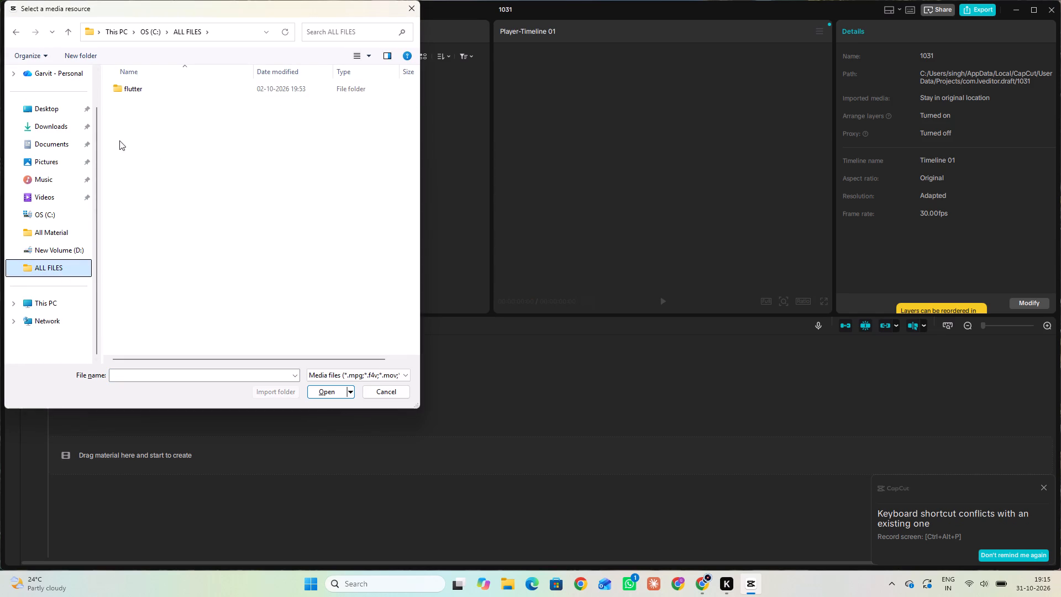
click(66, 247)
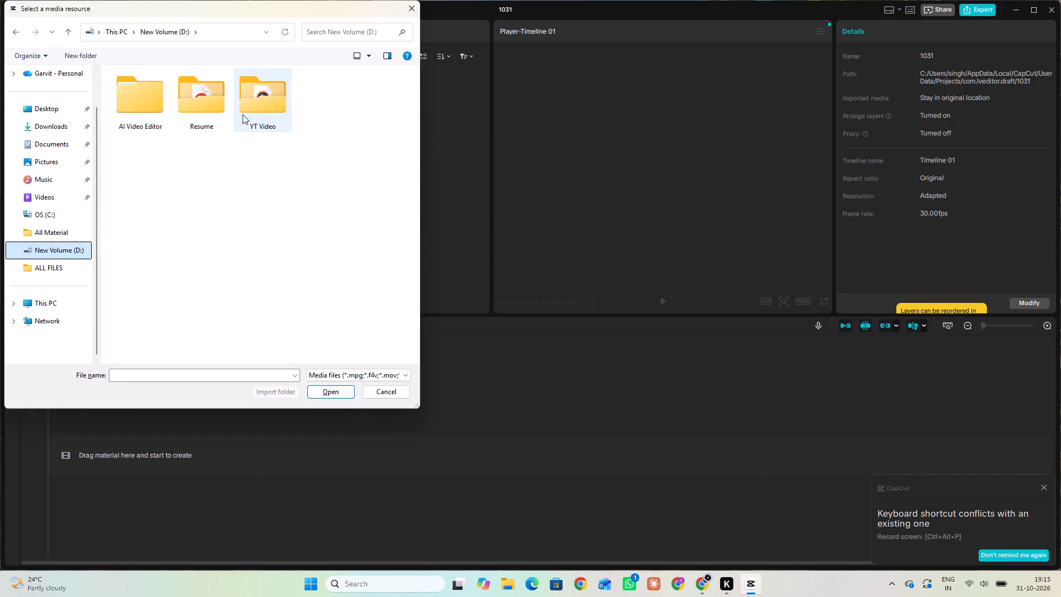
double_click(256, 109)
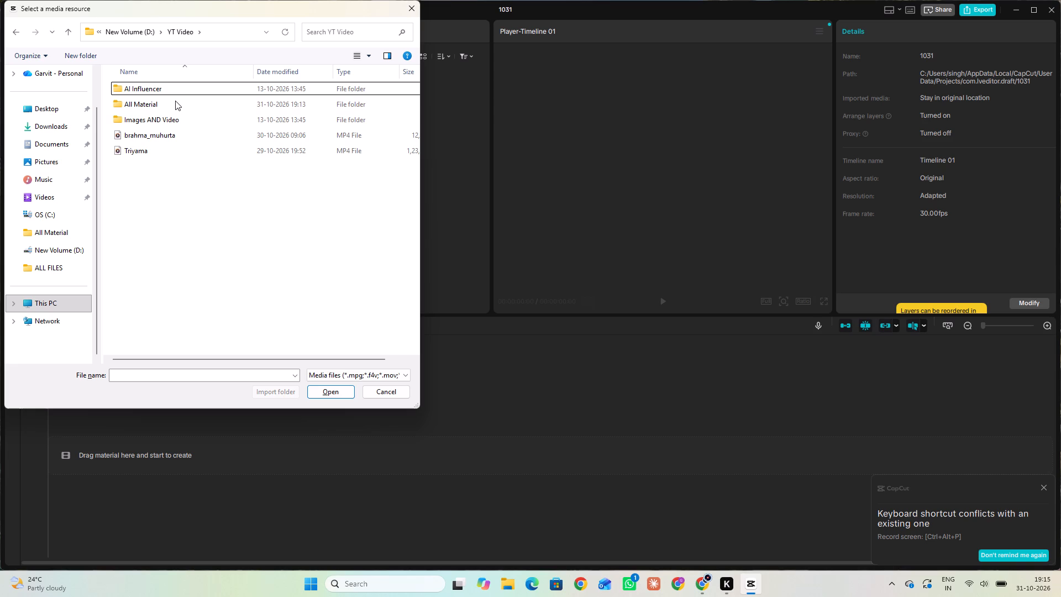
double_click(172, 101)
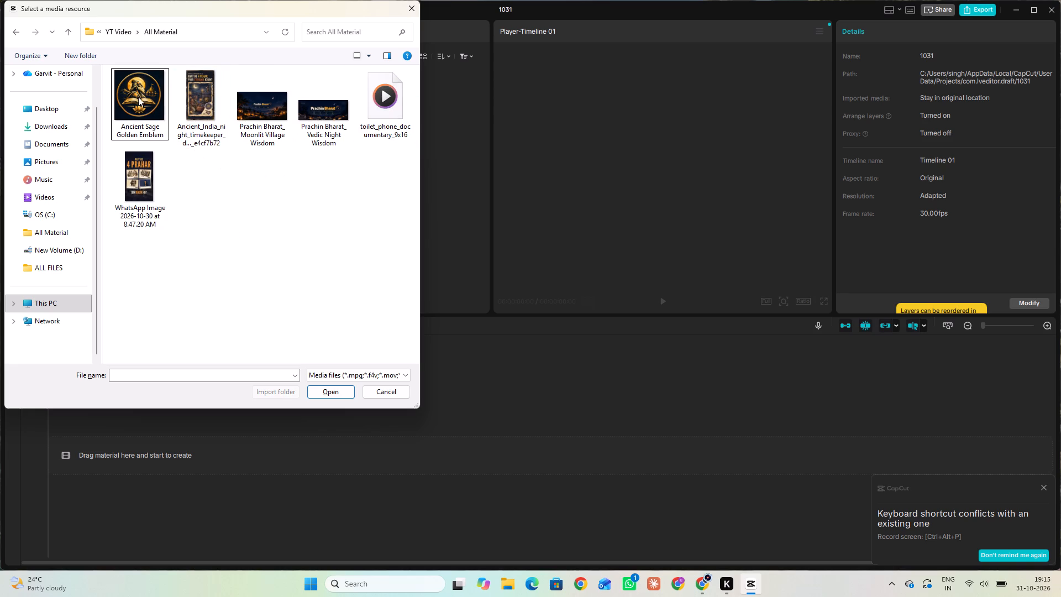
click(22, 33)
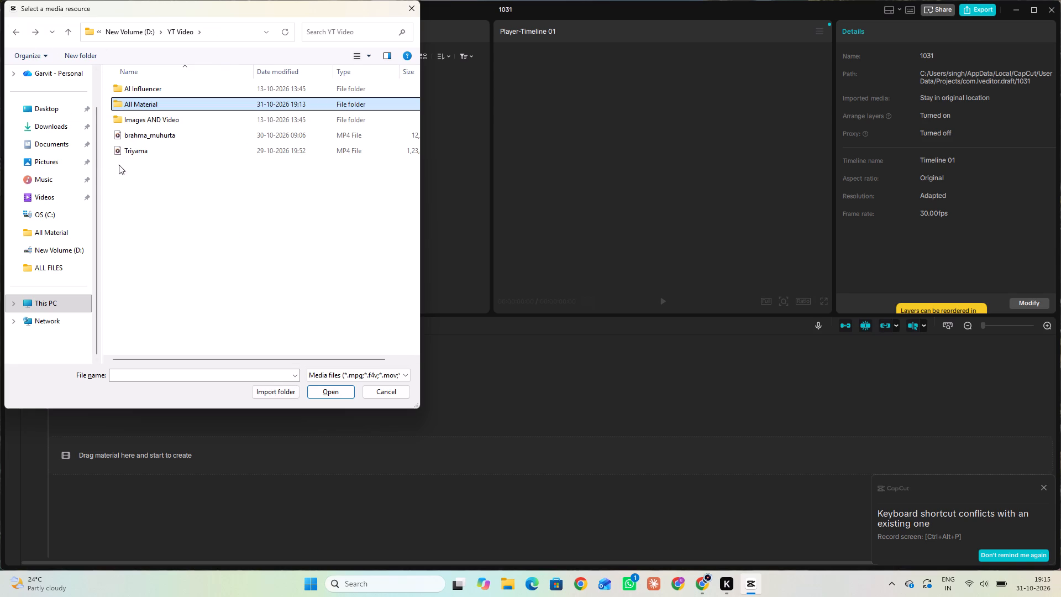
click(164, 136)
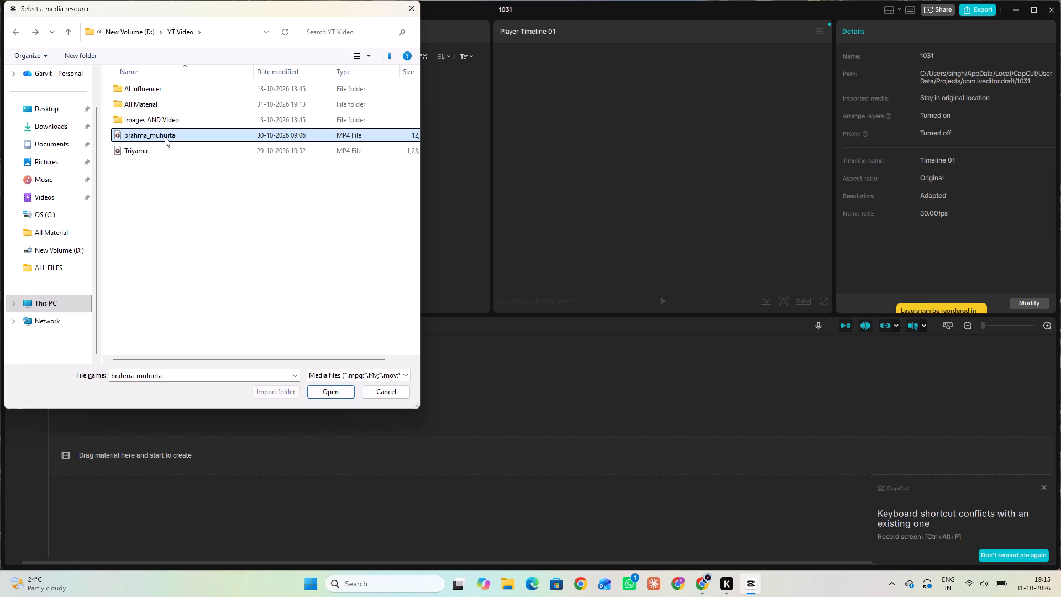
click(330, 392)
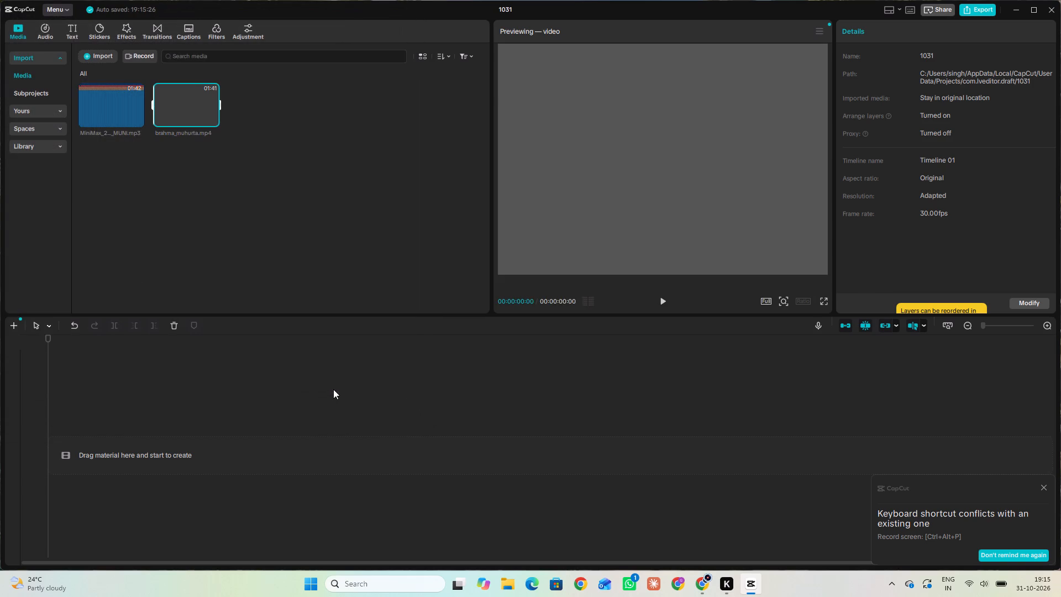
Add brahma_muhurta.mp4 and the MiniMax voiceover MP3 to the timeline, both starting at zero.
click(211, 119)
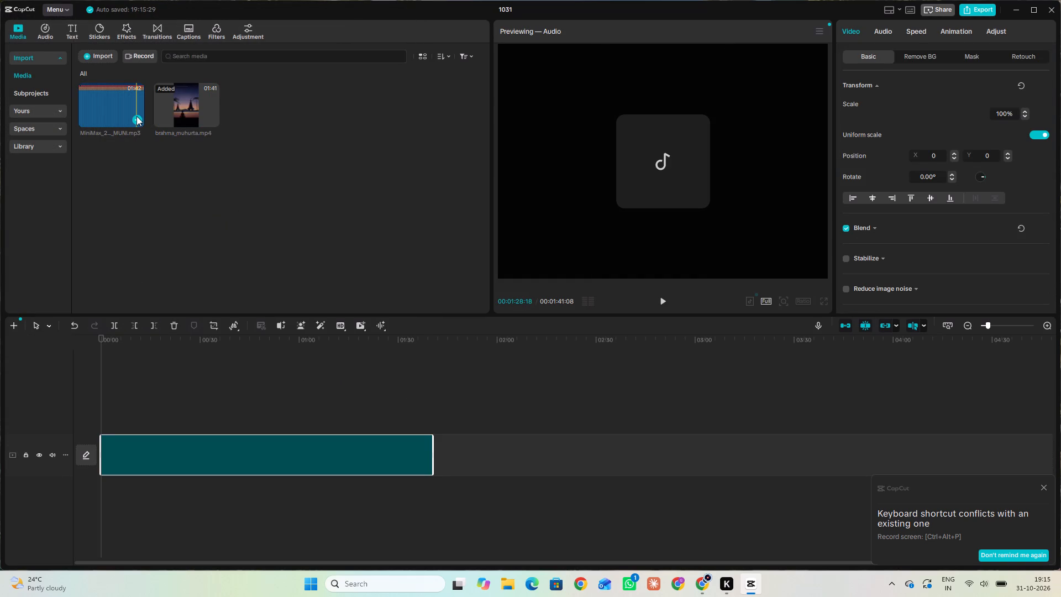
click(136, 116)
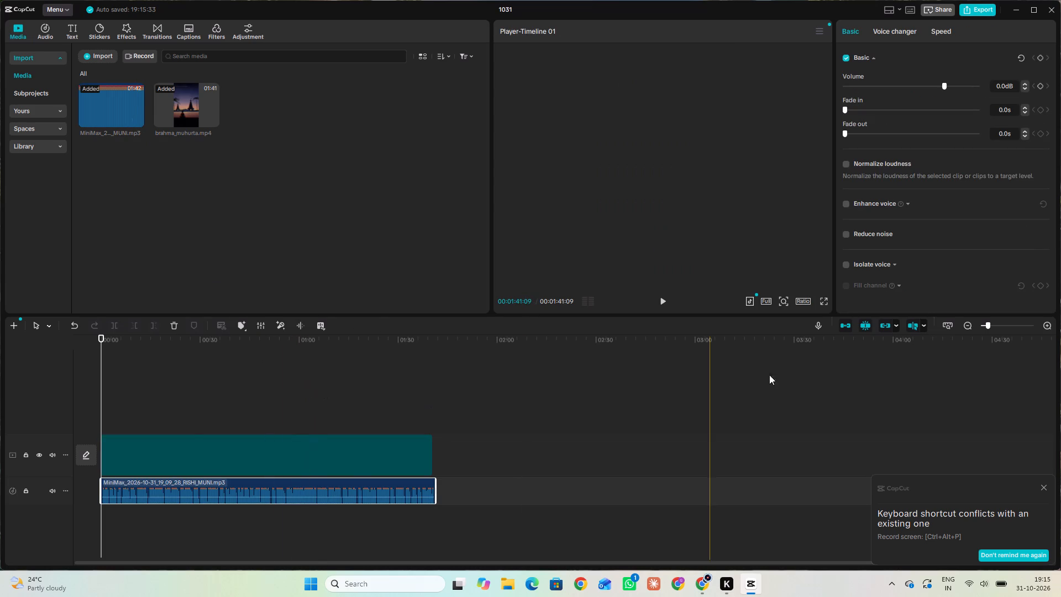
Set the project's aspect ratio to 9:16 and dismiss the shortcut conflict notice.
click(800, 301)
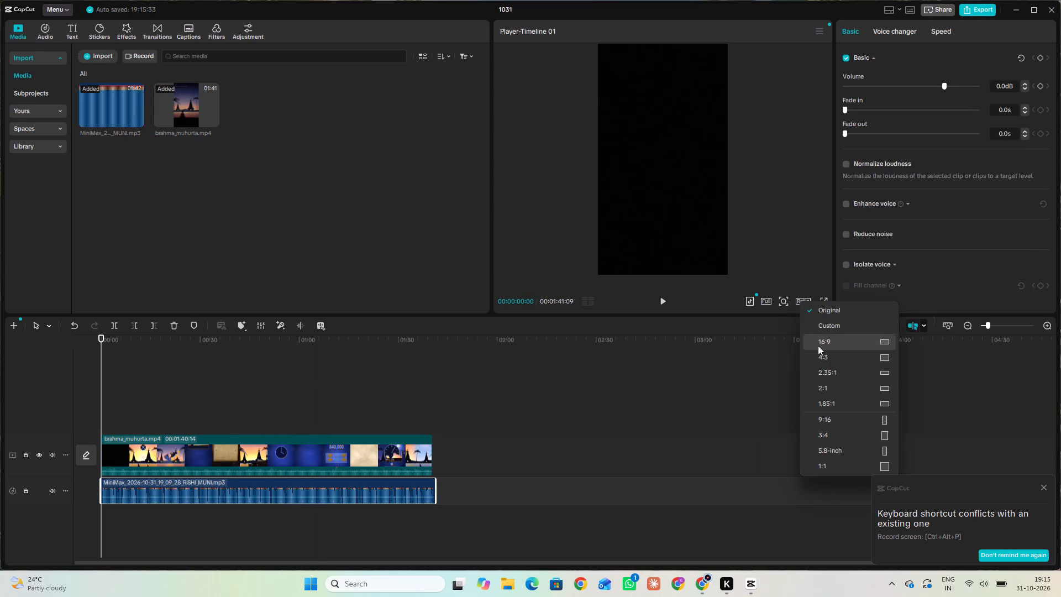
click(844, 424)
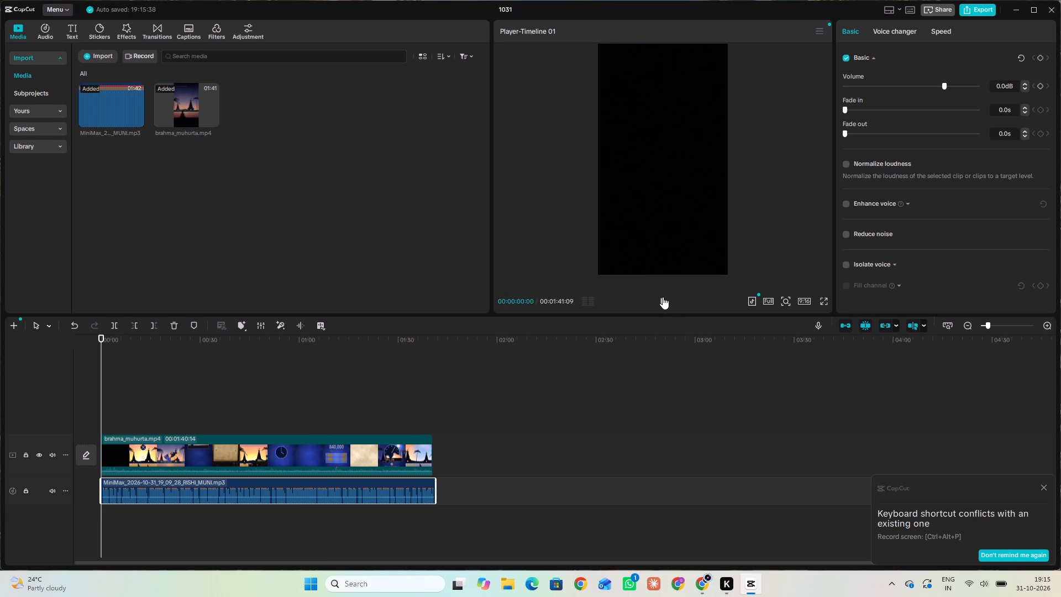
click(1045, 487)
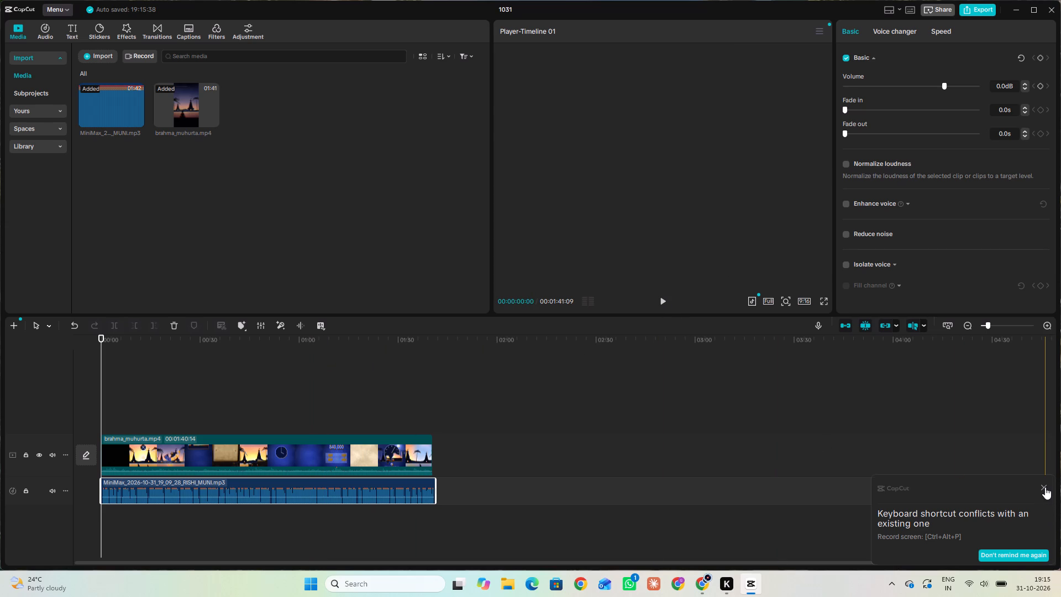
Play the opening seconds to compare voiceover and video timing, enlarge the timeline and return the playhead to the start.
click(665, 298)
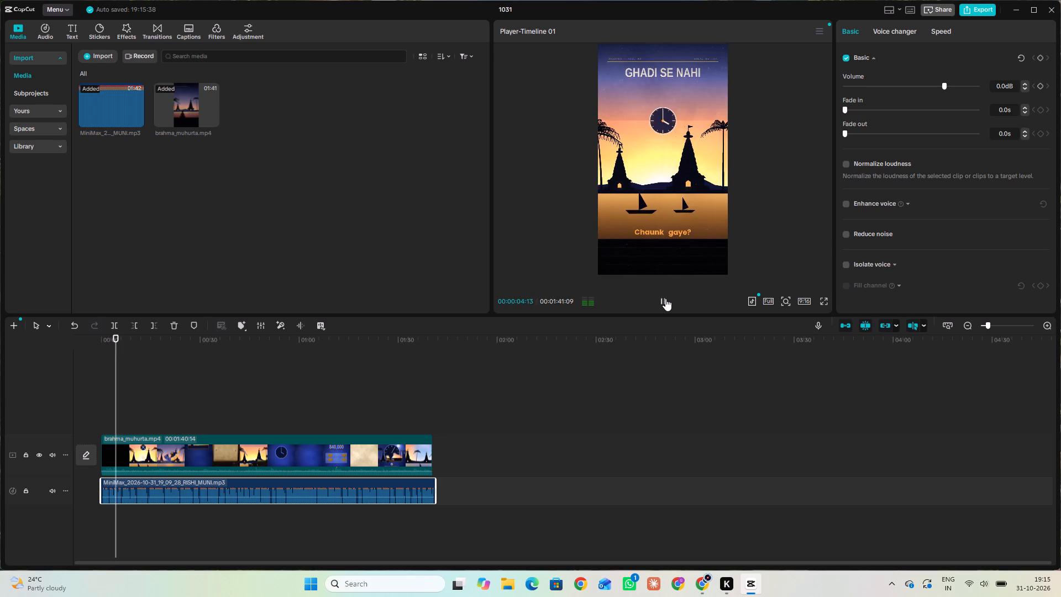
click(665, 298)
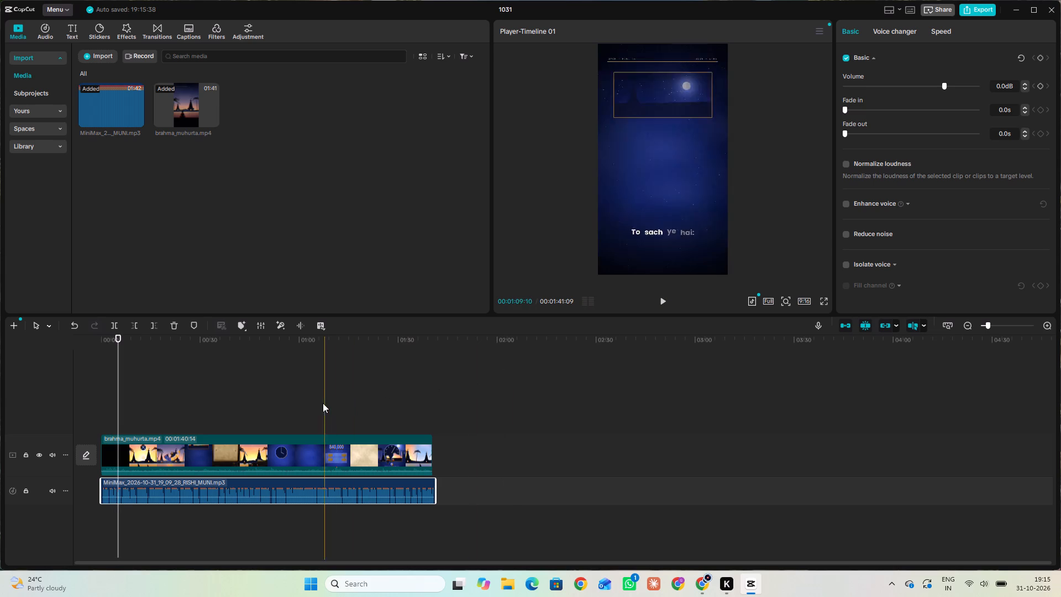
ctrl+scroll(323, 403, up, 20)
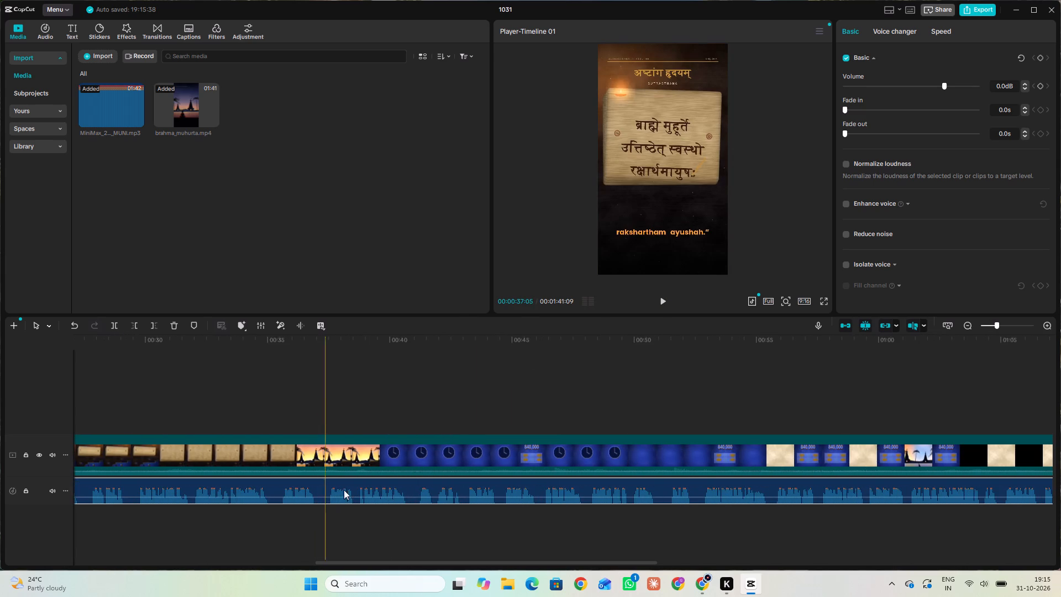
drag(441, 563, 197, 535)
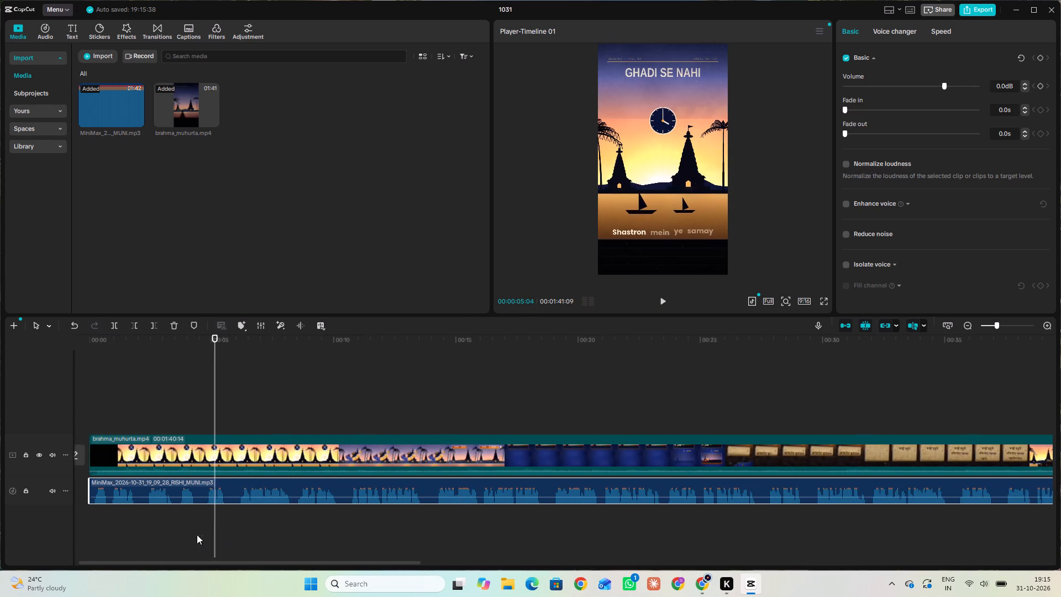
drag(197, 535, 98, 516)
drag(228, 393, 41, 380)
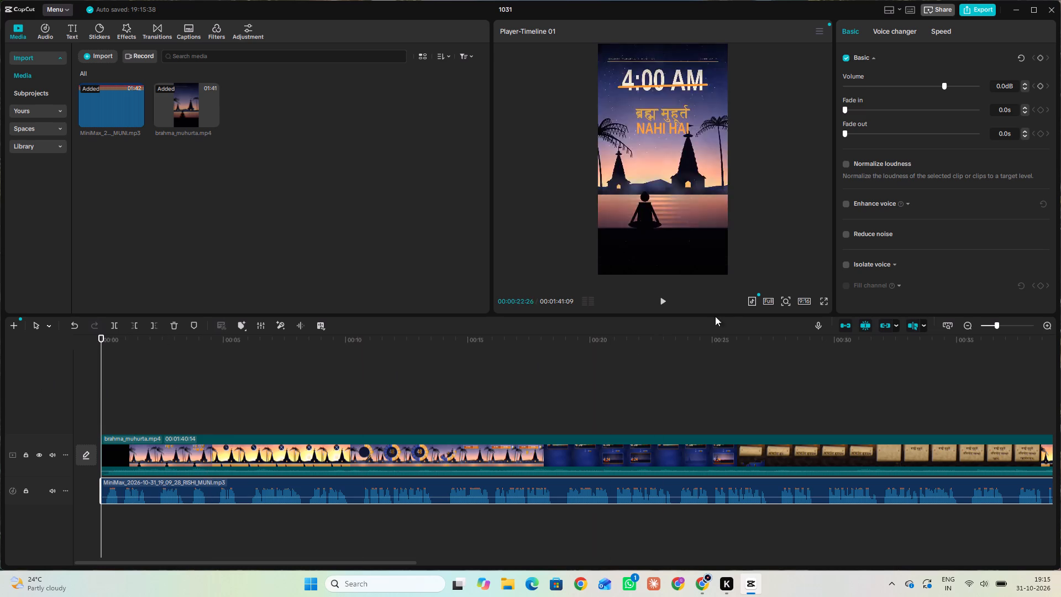
Play the opening up to 00:00:02:08 and split the MiniMax voiceover clip at that point.
click(661, 301)
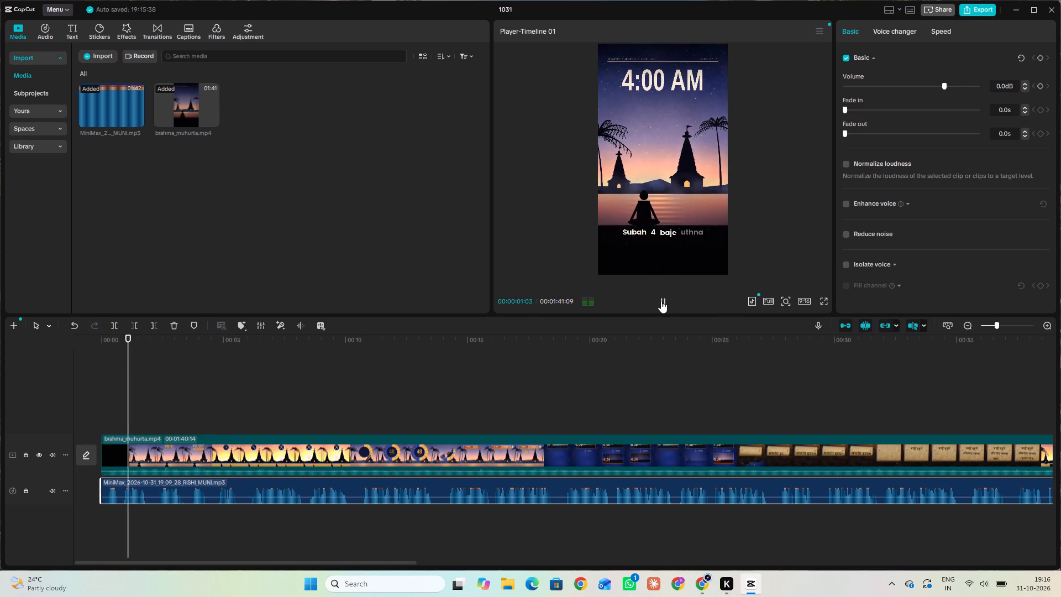
click(661, 301)
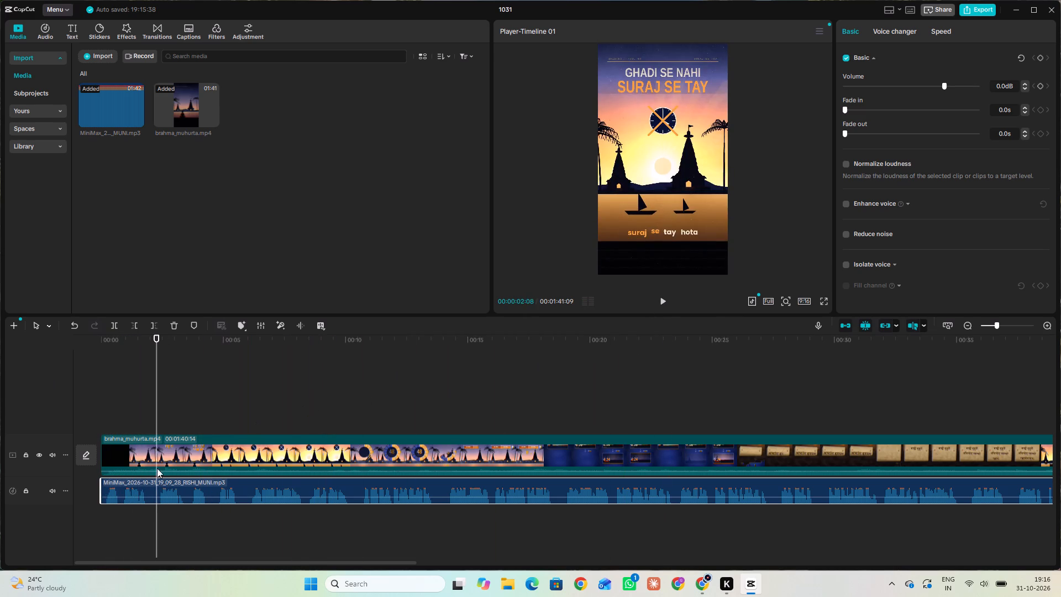
ctrl+scroll(170, 467, up, 5)
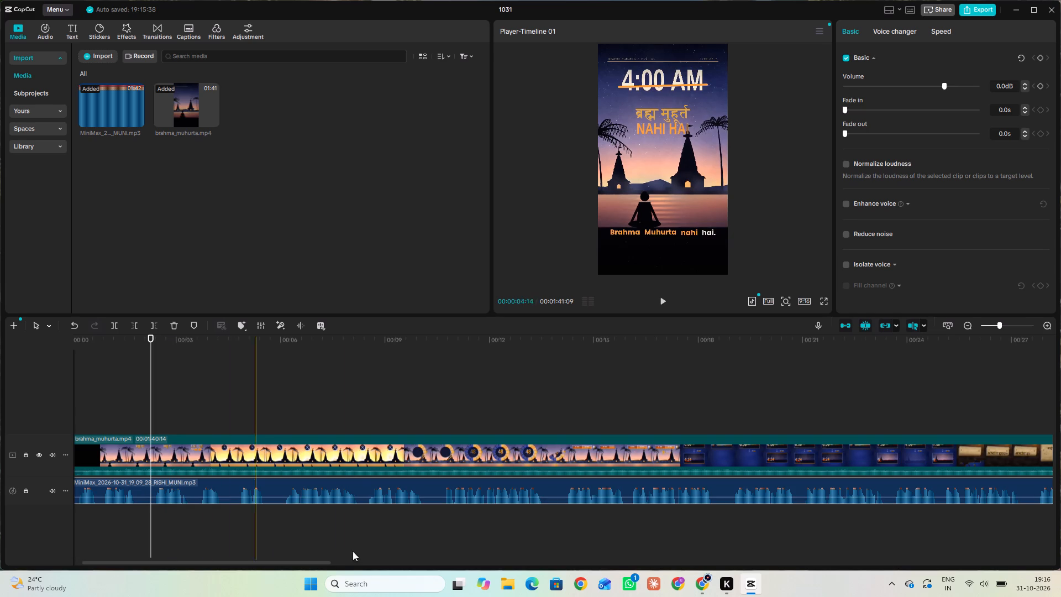
drag(295, 561, 225, 555)
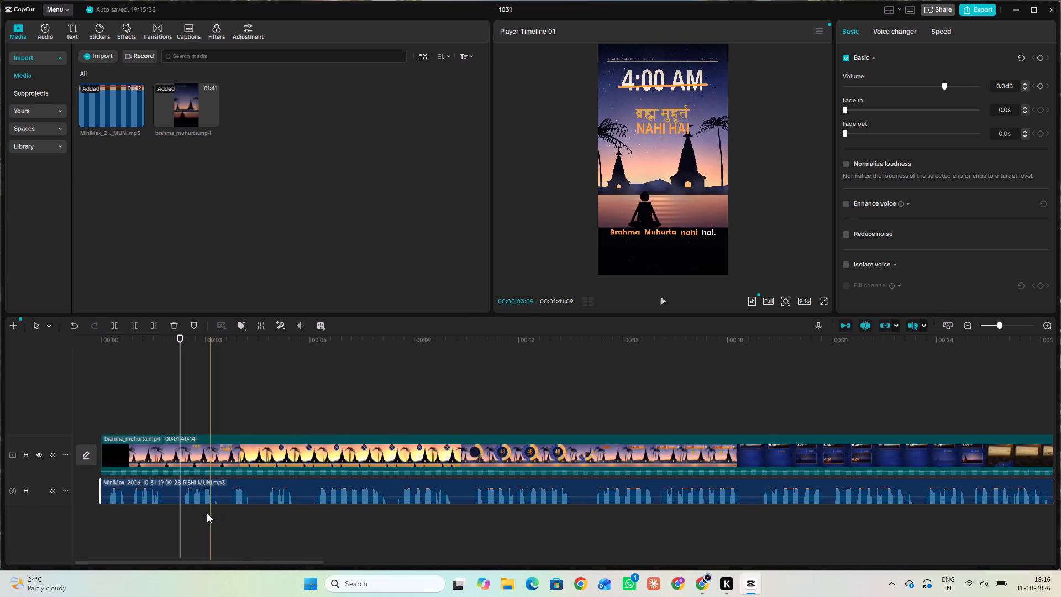
click(176, 488)
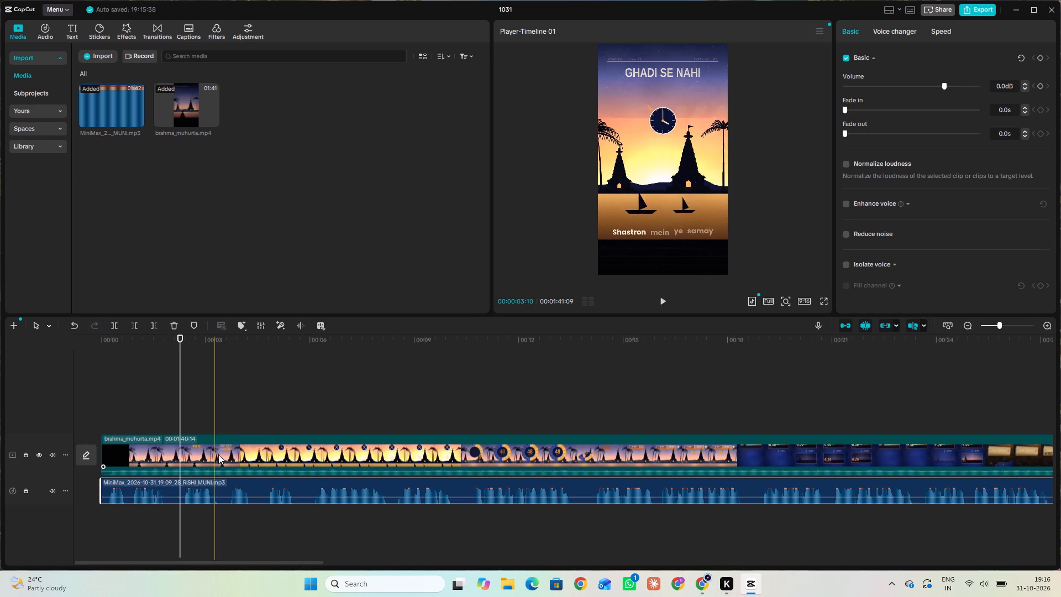
click(230, 484)
click(230, 483)
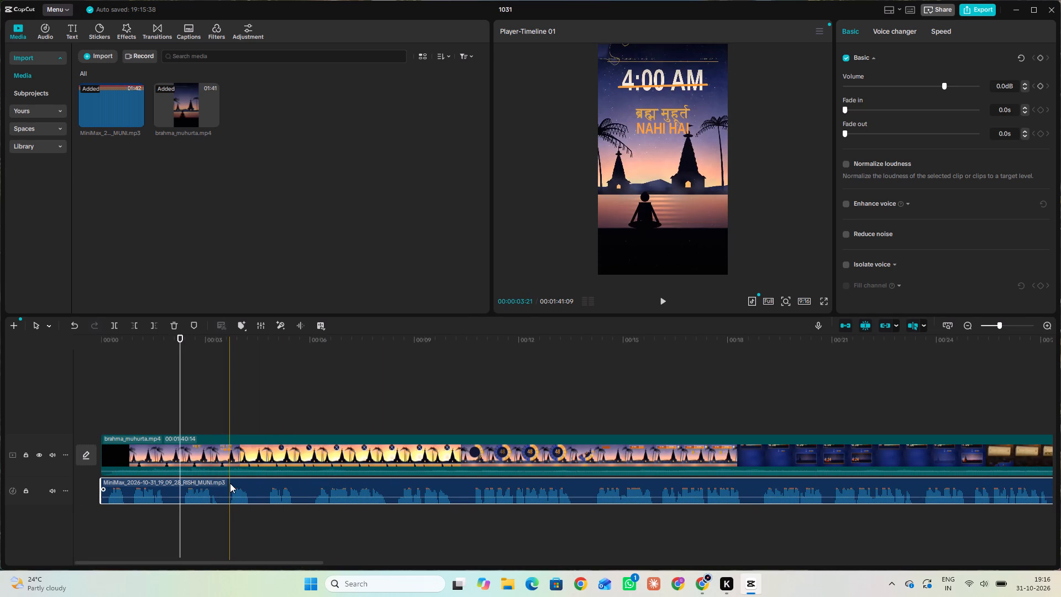
click(118, 325)
Trim about 0.4 s off the end of the first voiceover piece and move the remaining audio against it.
click(174, 489)
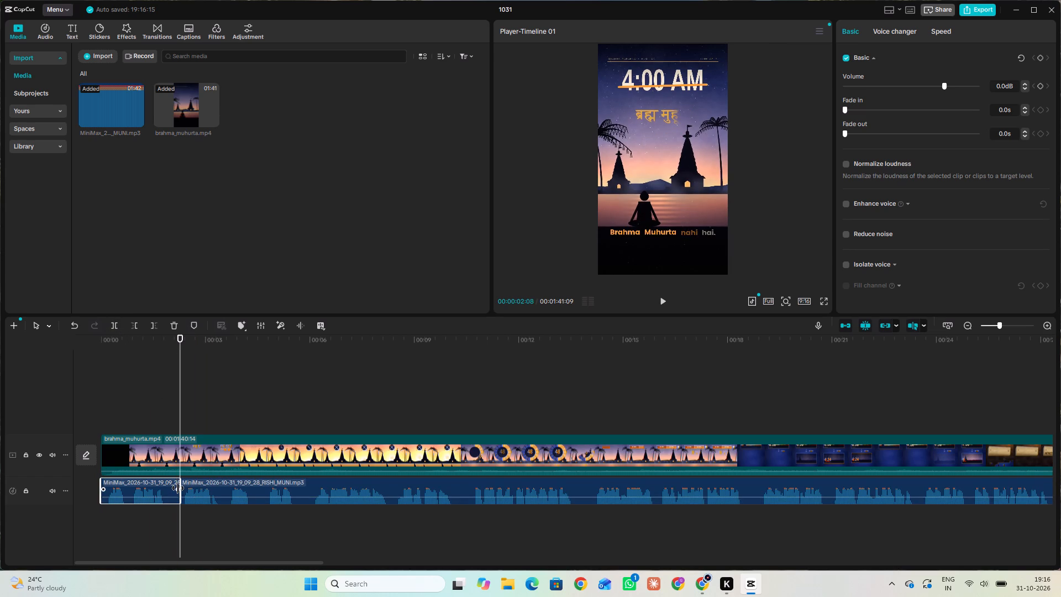
drag(180, 488, 163, 484)
drag(178, 486, 164, 485)
drag(240, 482, 228, 482)
Play the timeline from about one second to check the voiceover timing across the first cut.
click(139, 414)
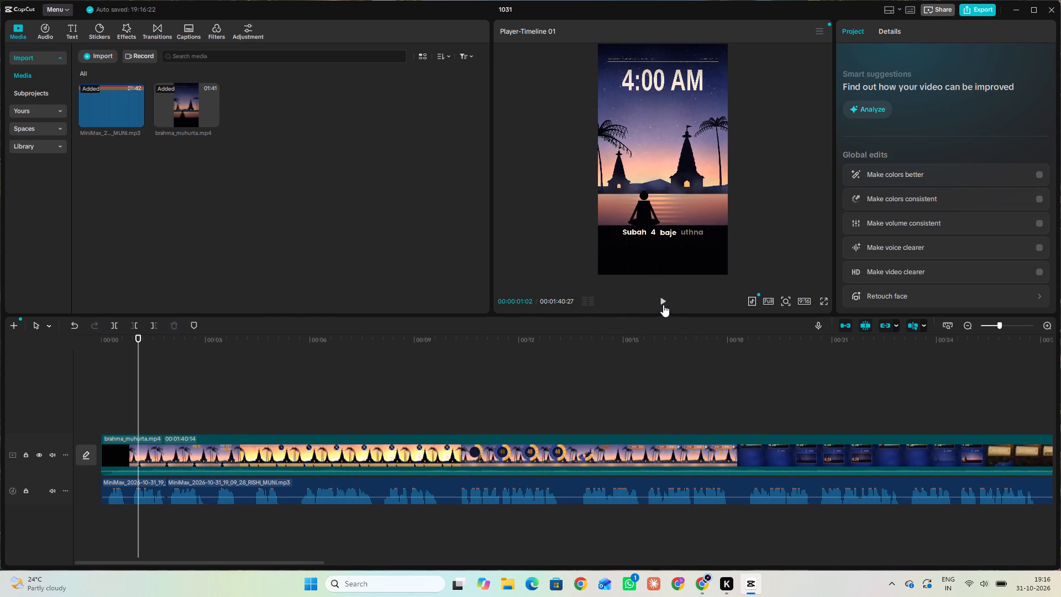
click(665, 301)
click(665, 301)
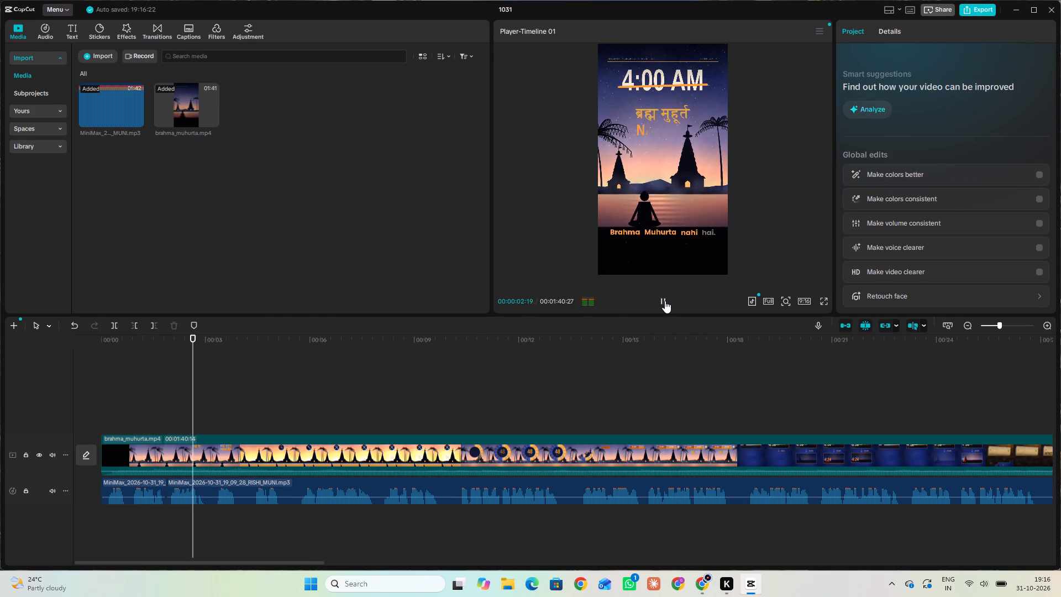
click(665, 301)
click(665, 301)
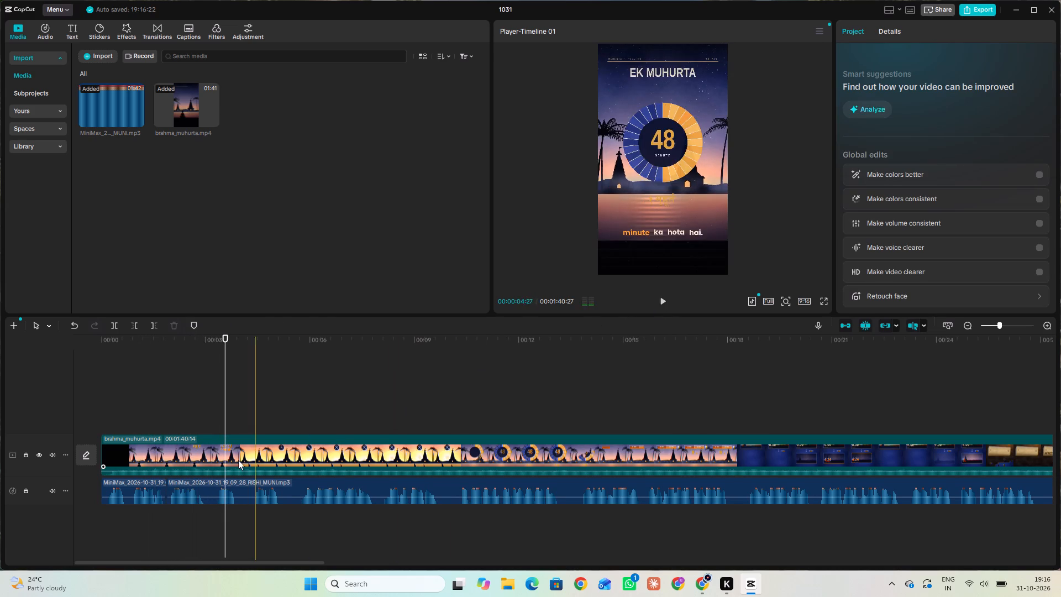
Split the second voiceover piece at about 00:00:03:07, in the pause between phrases.
drag(223, 422, 214, 418)
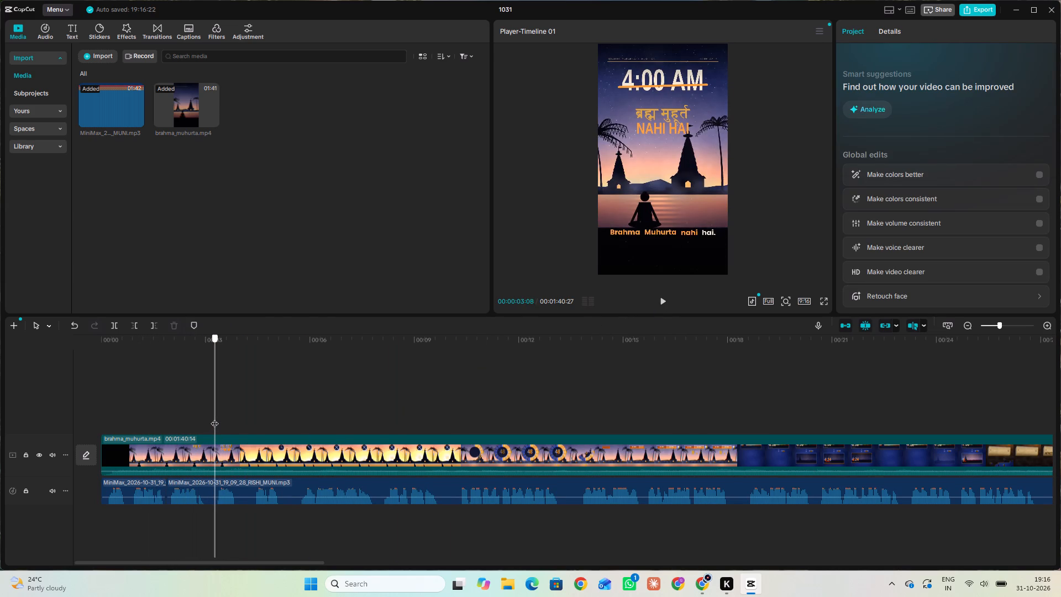
drag(214, 418, 214, 417)
click(244, 486)
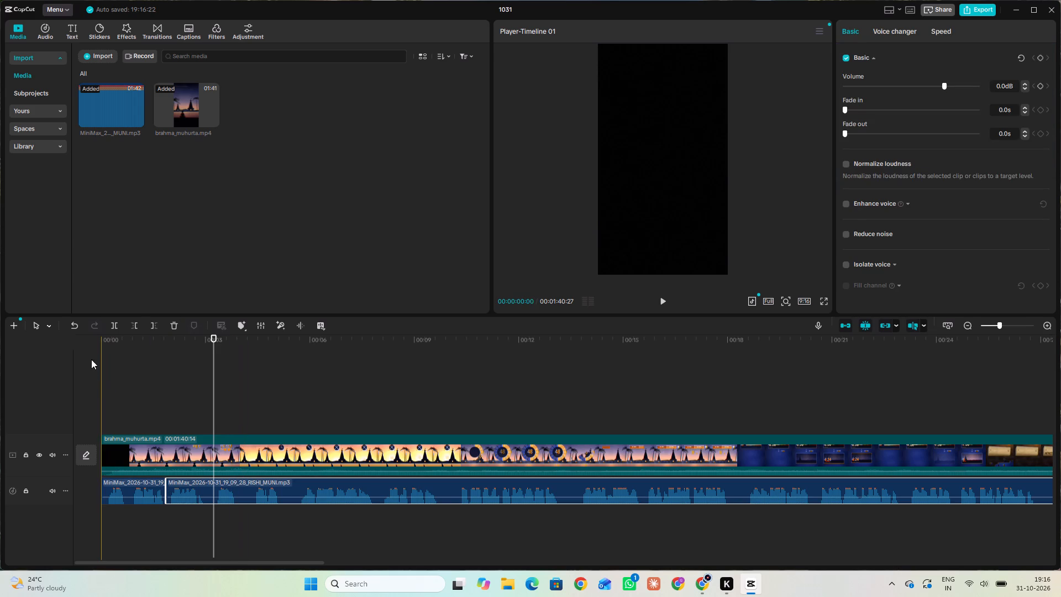
click(115, 321)
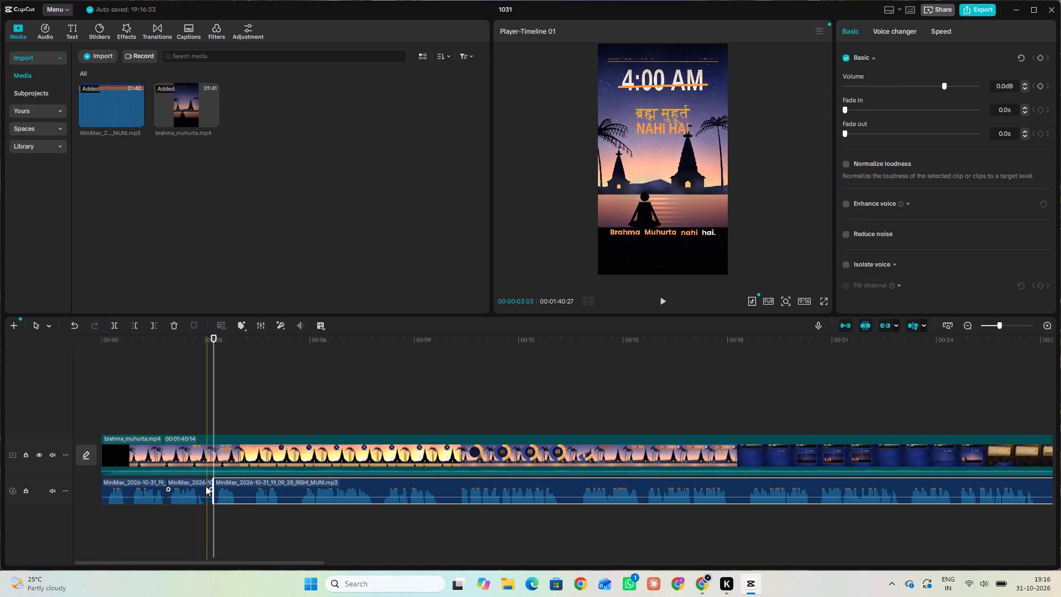
Trim about 0.2 s off the end of the second voiceover piece, removing the pause after its phrase.
click(206, 486)
drag(214, 484, 206, 481)
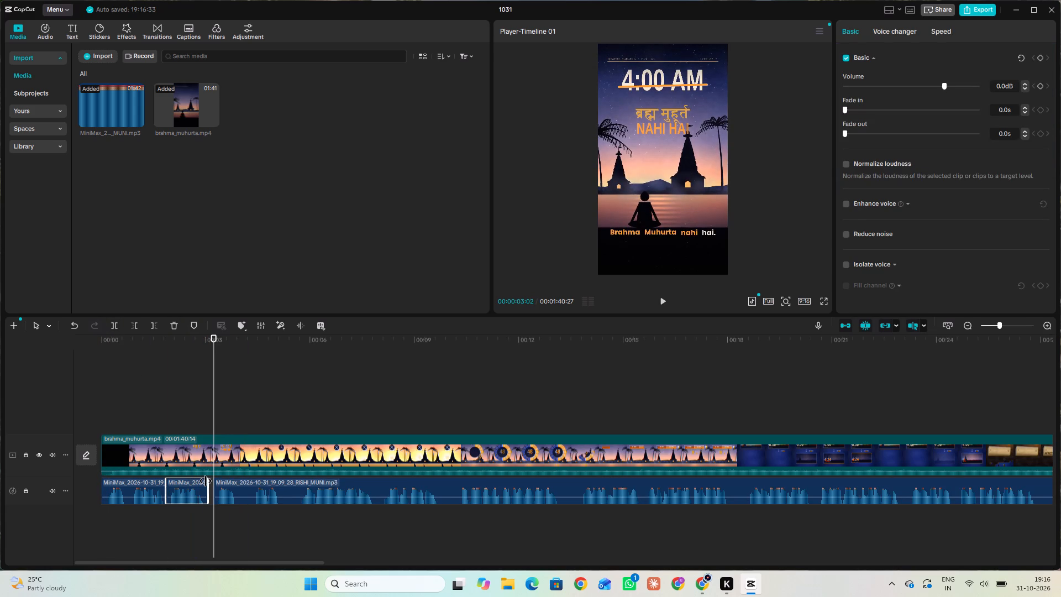
drag(206, 481, 204, 481)
Trim about 0.1 s off the start of the third voiceover piece and move it against the second piece.
click(240, 482)
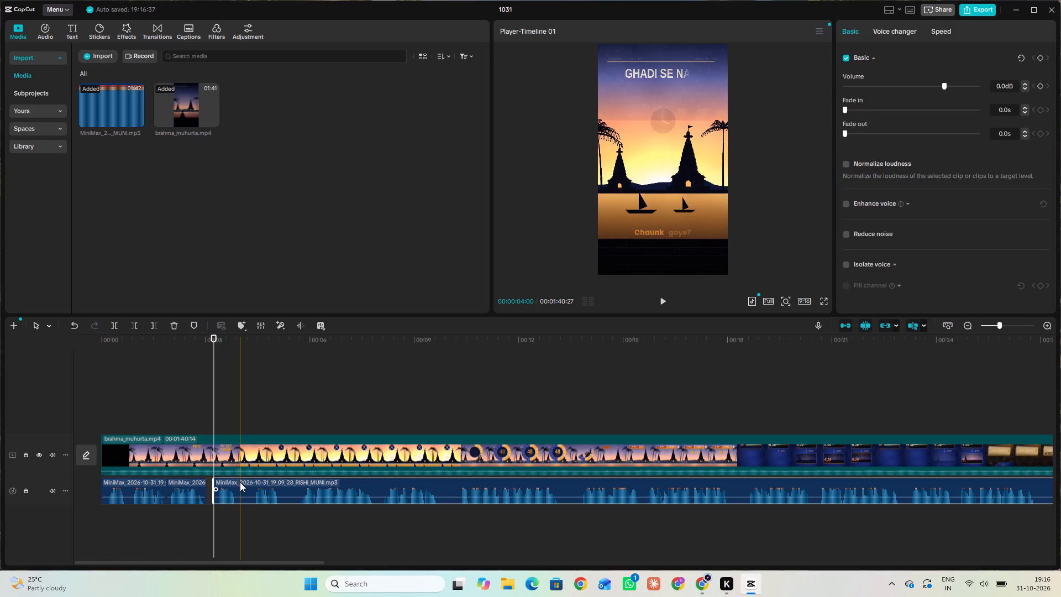
drag(213, 483, 217, 482)
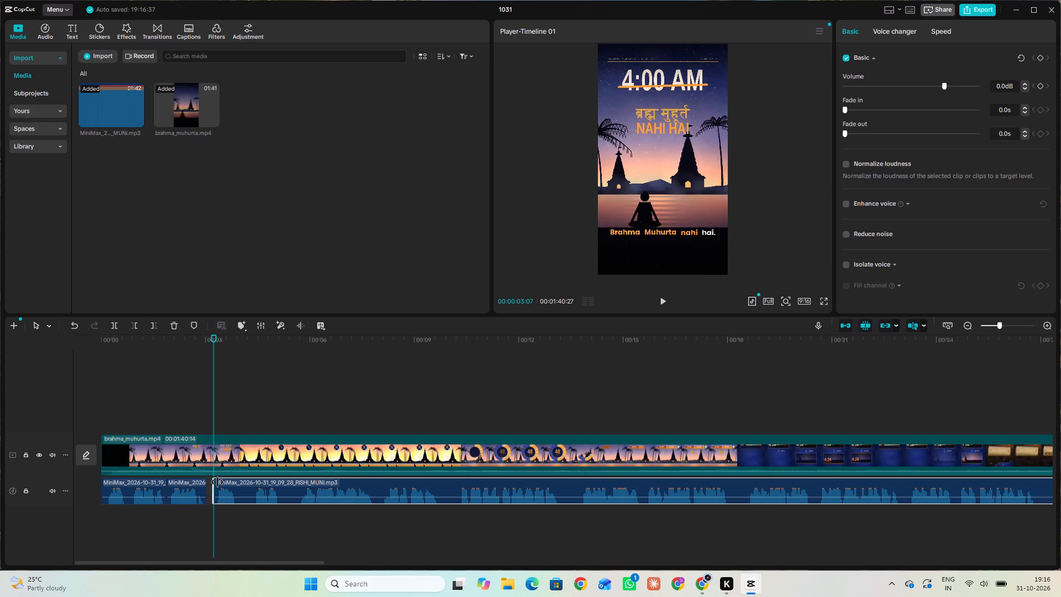
drag(217, 482, 218, 482)
drag(247, 483, 241, 483)
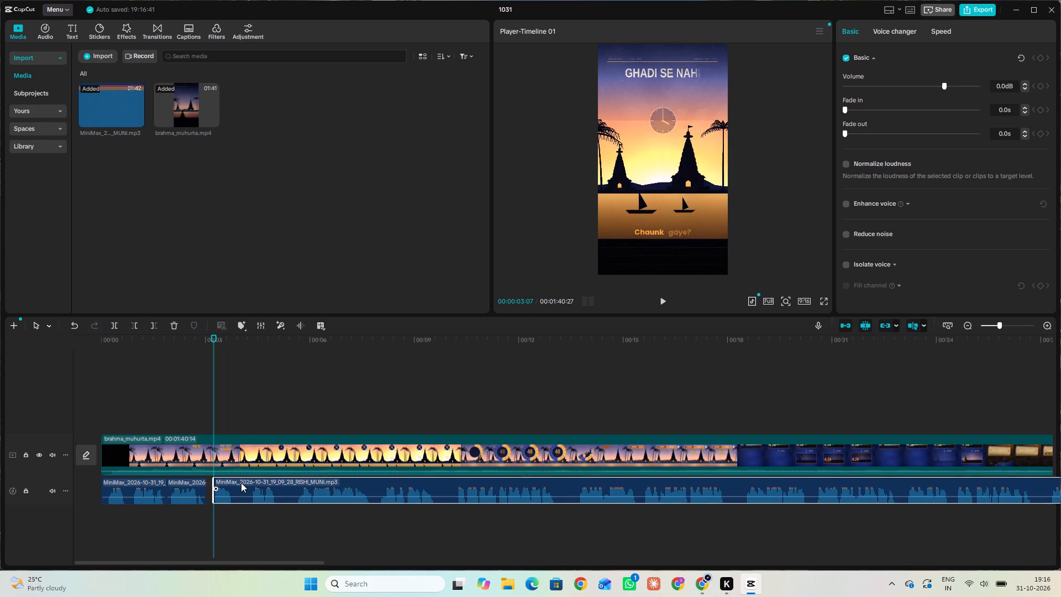
drag(241, 483, 237, 483)
Play the timeline from 00:00:02:05 to about 00:00:30 to check the voiceover against the visuals and captions.
click(176, 422)
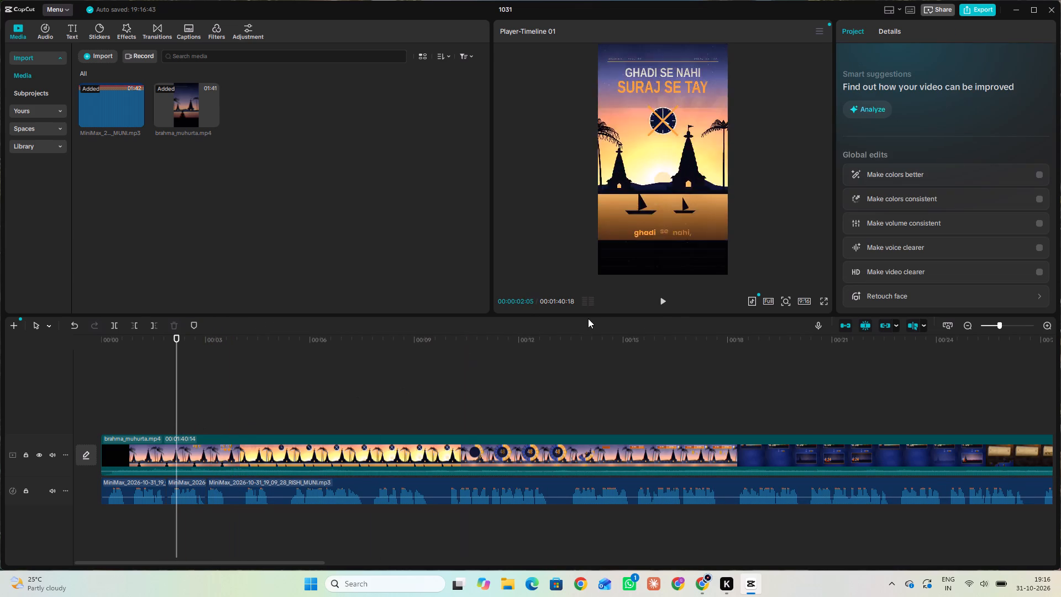
click(666, 300)
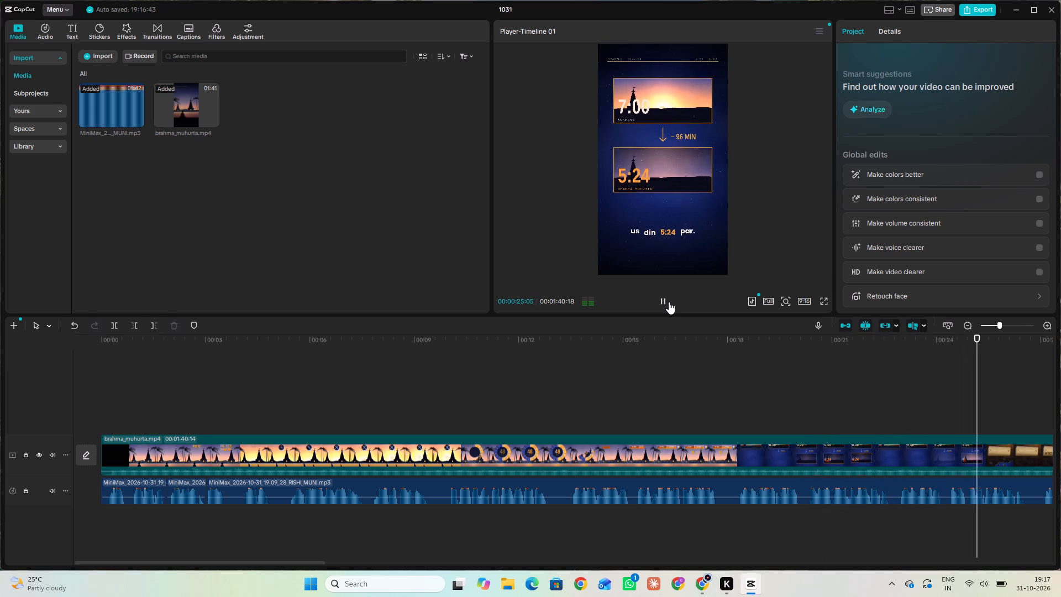
click(669, 302)
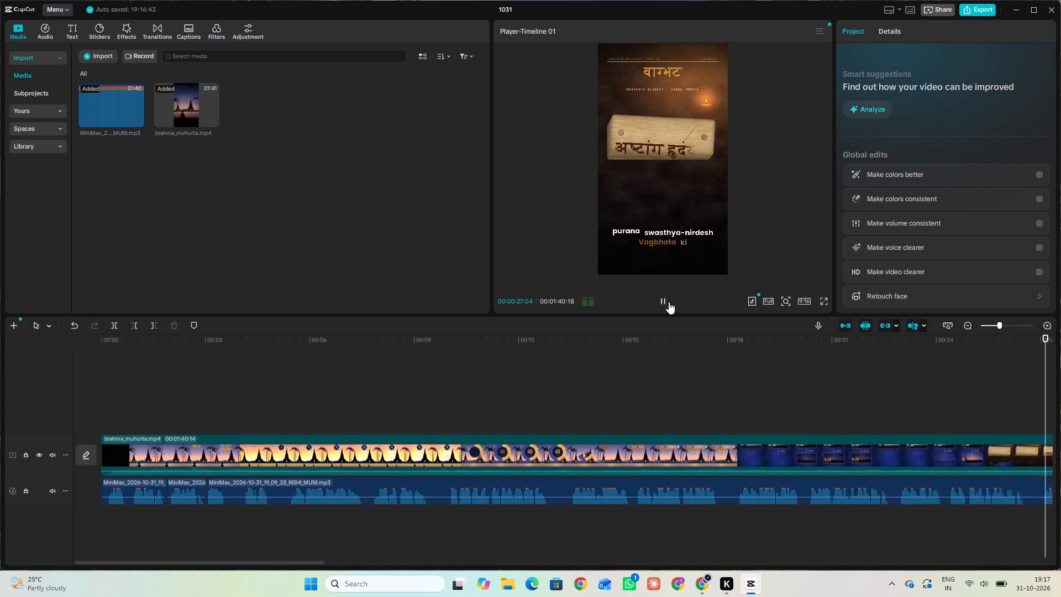
drag(273, 562, 274, 562)
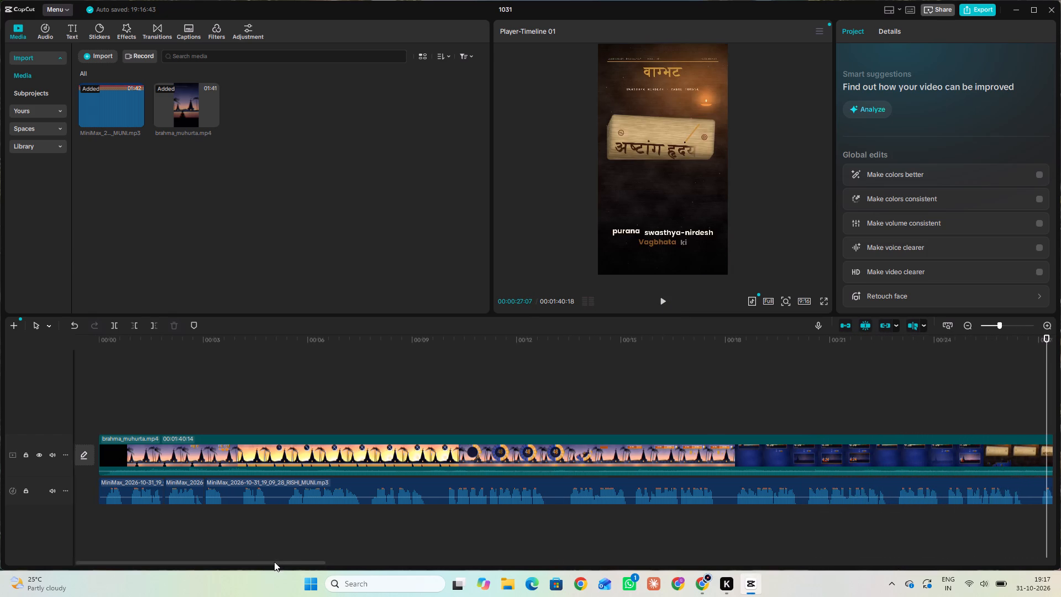
drag(274, 562, 418, 570)
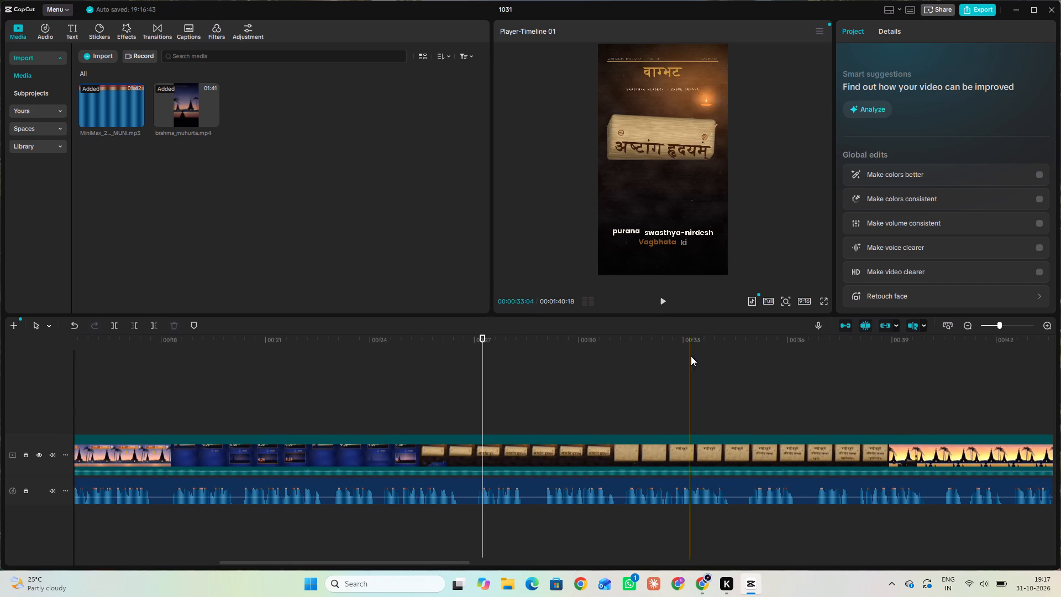
click(664, 298)
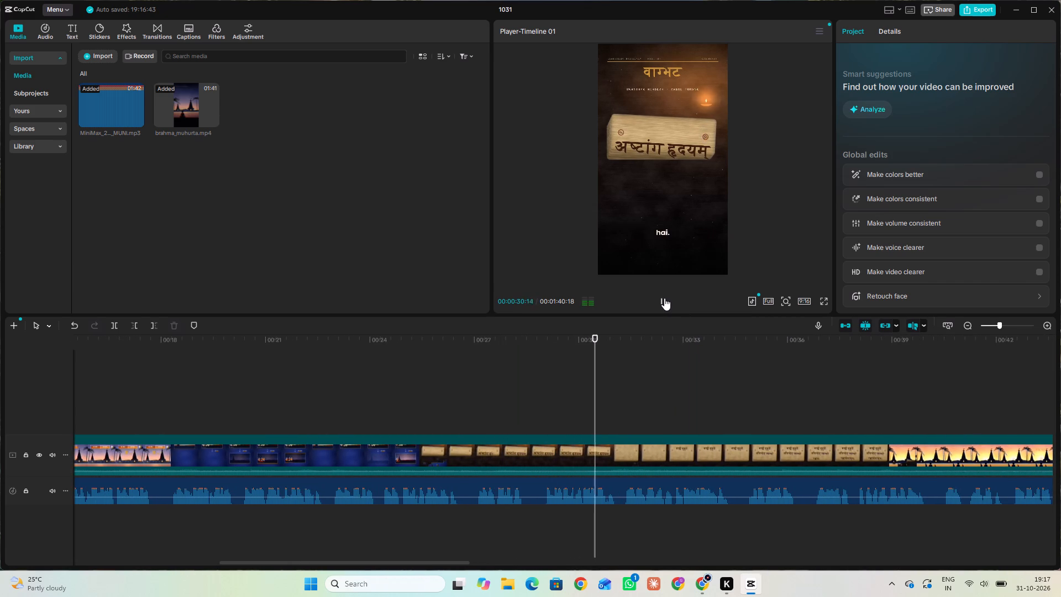
click(664, 298)
Replay from 00:00:25:17 and again from 00:00:21:26 to check the voiceover through the transition into the Ashtanga Hridayam scene.
click(425, 406)
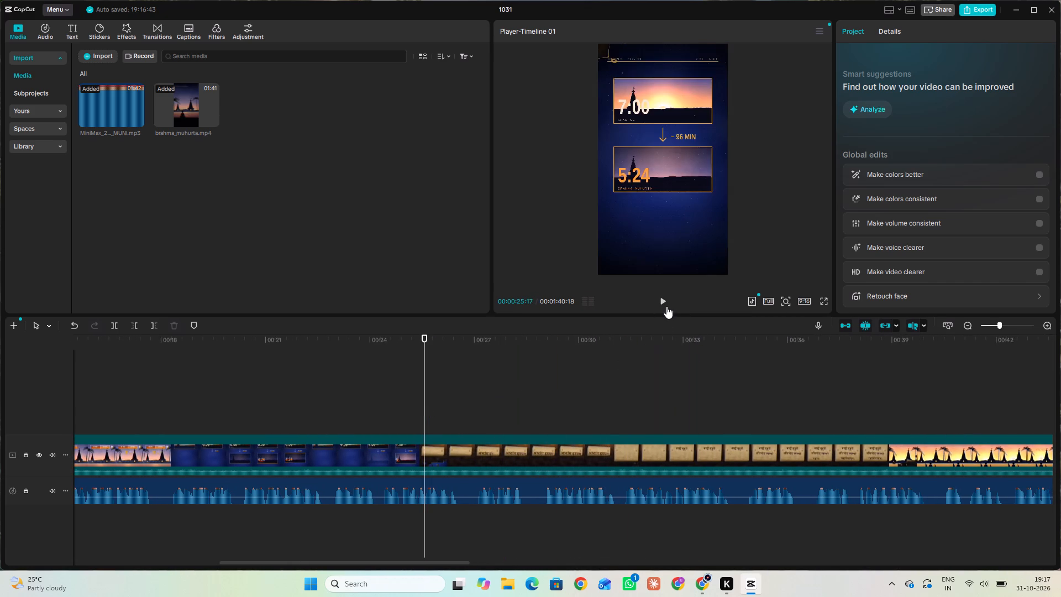
click(665, 298)
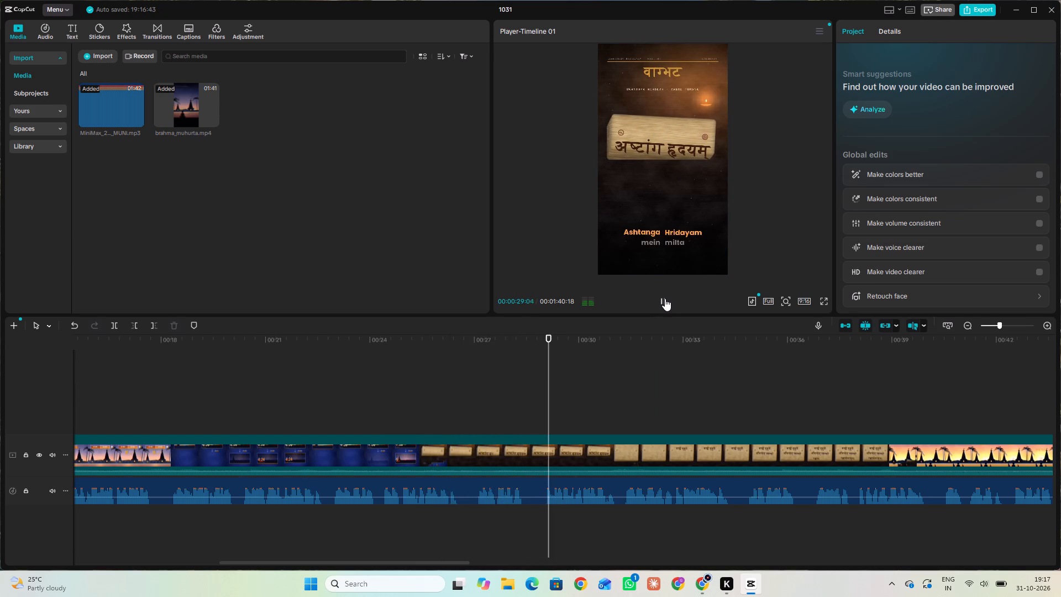
click(665, 298)
click(296, 391)
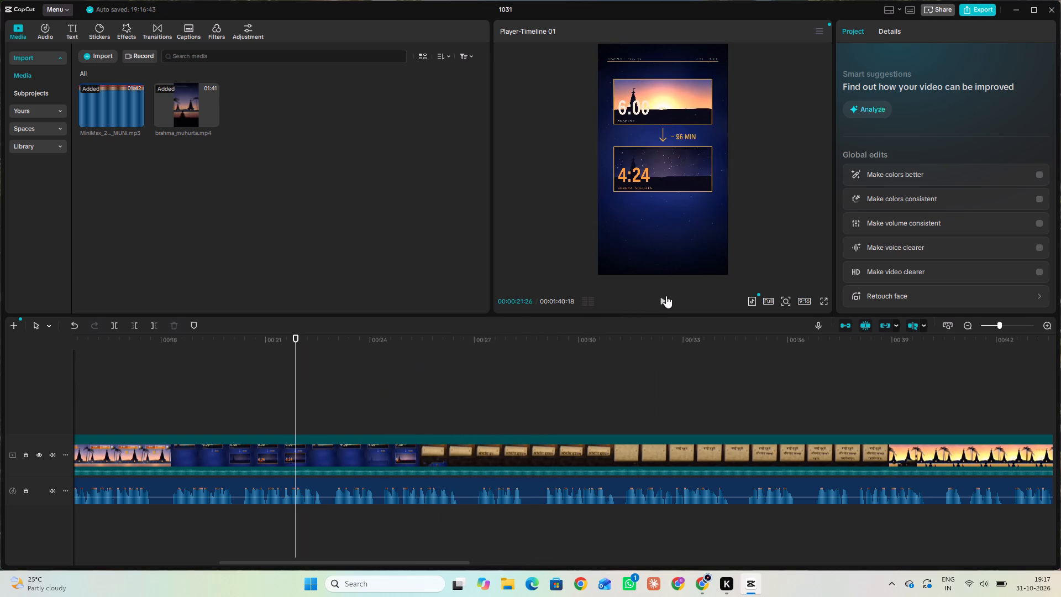
click(666, 296)
click(666, 295)
click(666, 295)
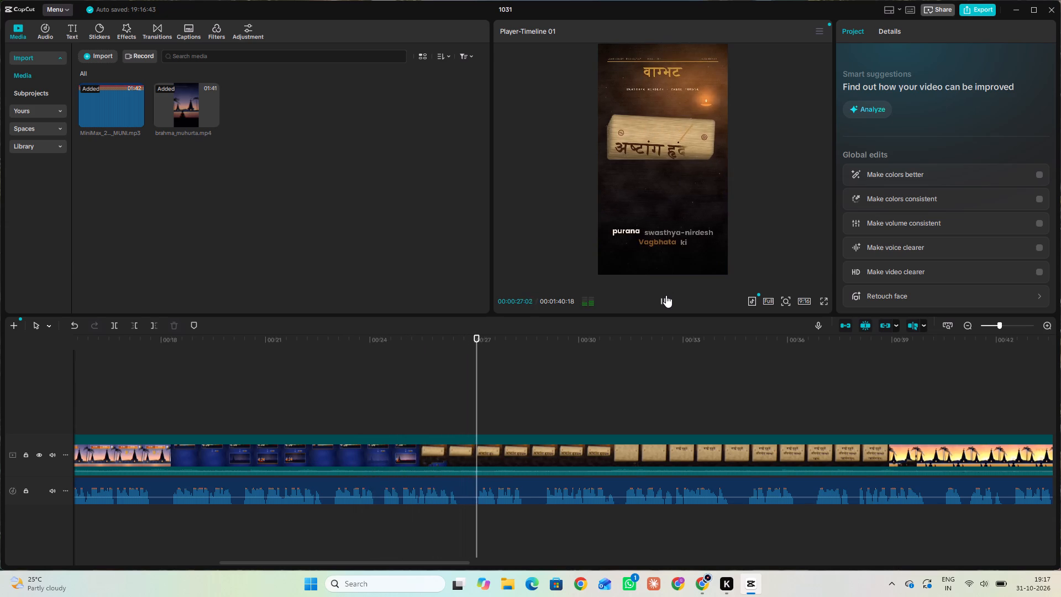
click(666, 295)
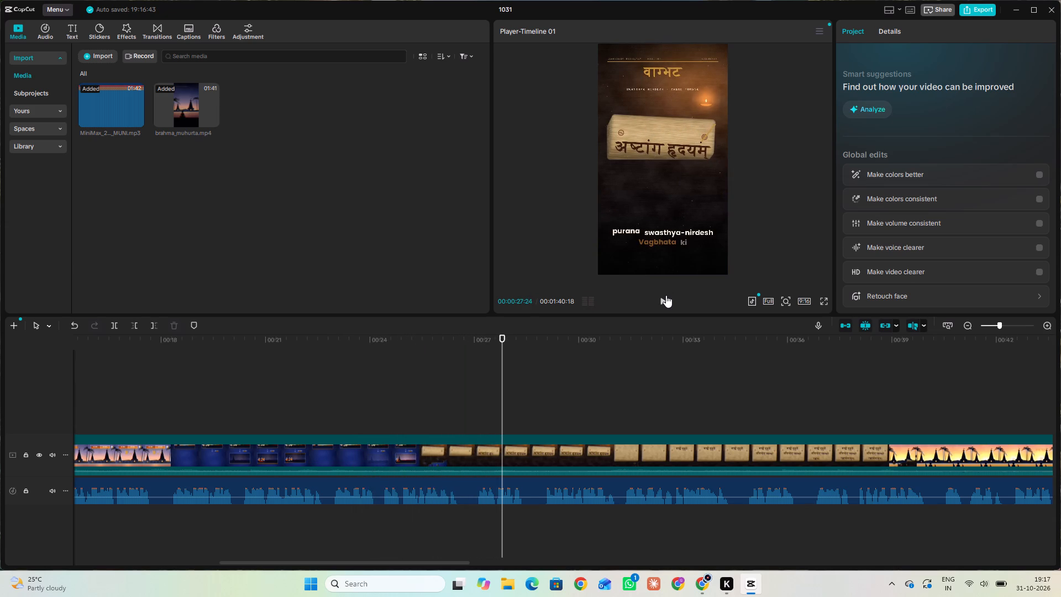
click(666, 295)
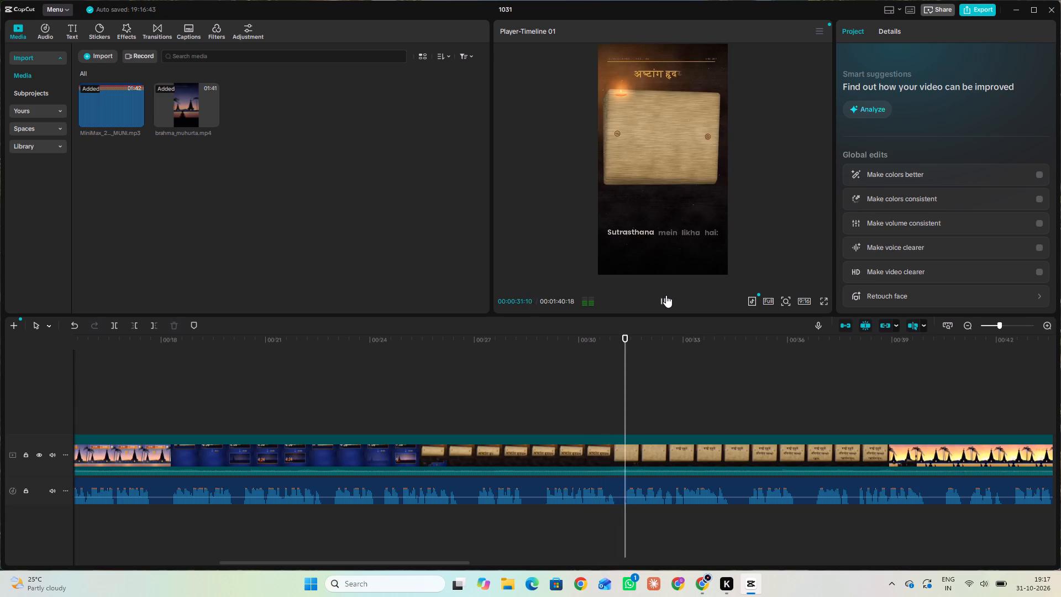
click(666, 295)
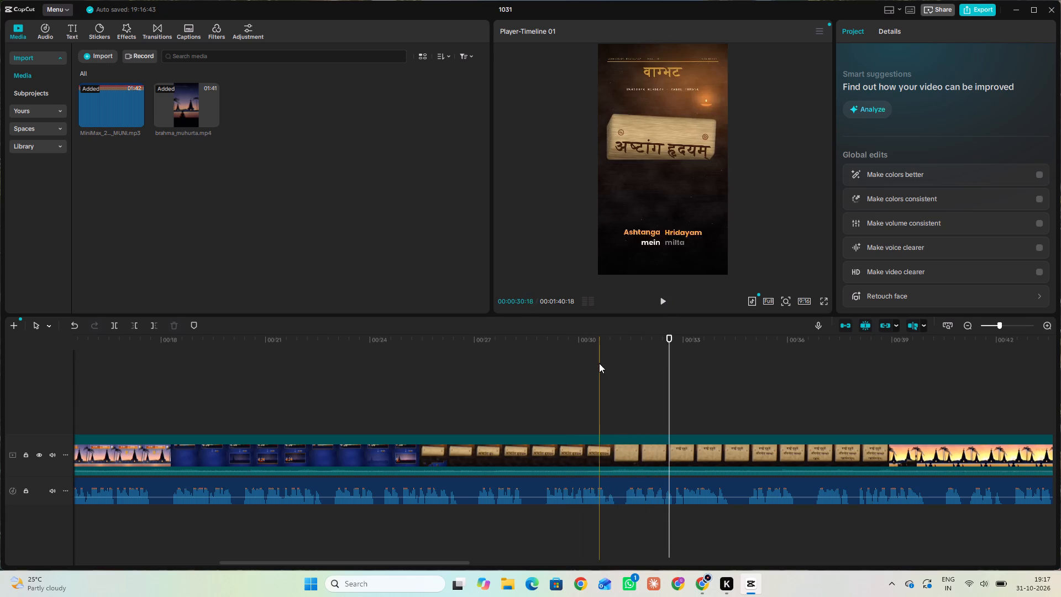
Scrub around 26 to 27 s, then replay from 00:00:24:06 to about 31 s to compare the narration with the captions.
click(460, 401)
drag(460, 401, 426, 396)
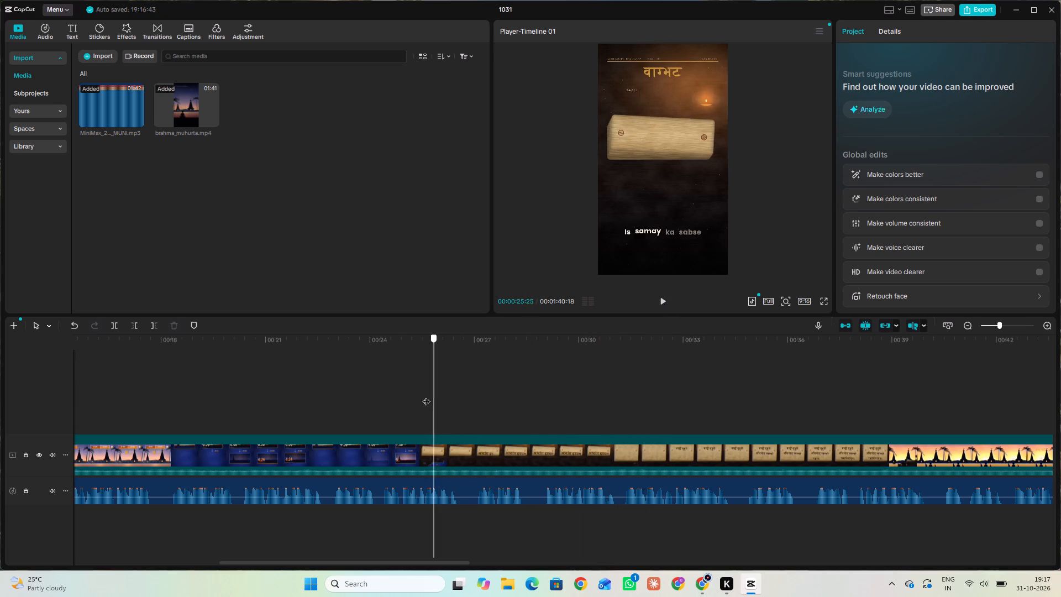
drag(426, 396, 484, 395)
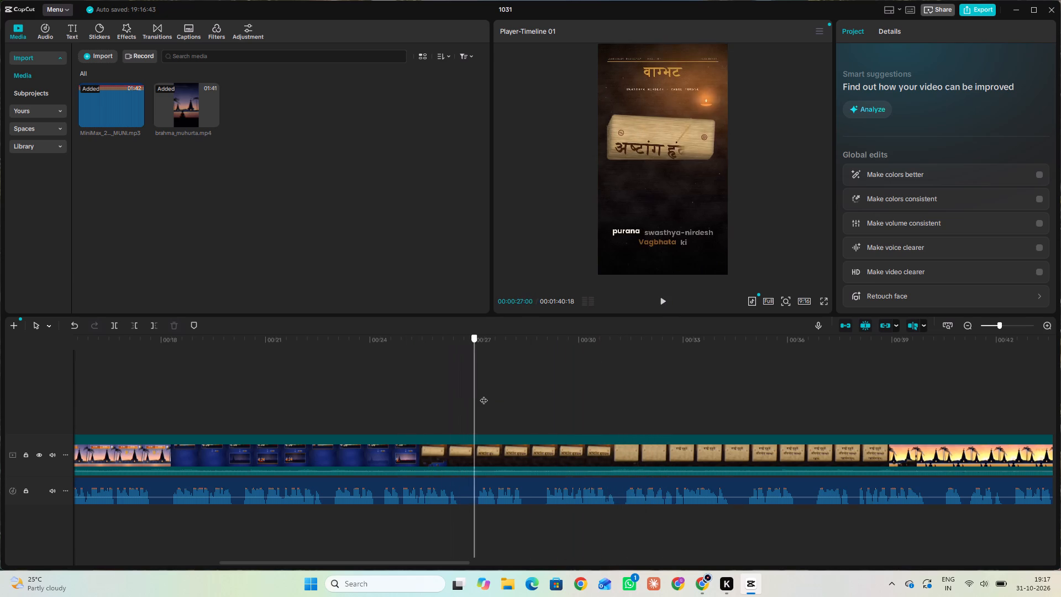
drag(484, 395, 490, 395)
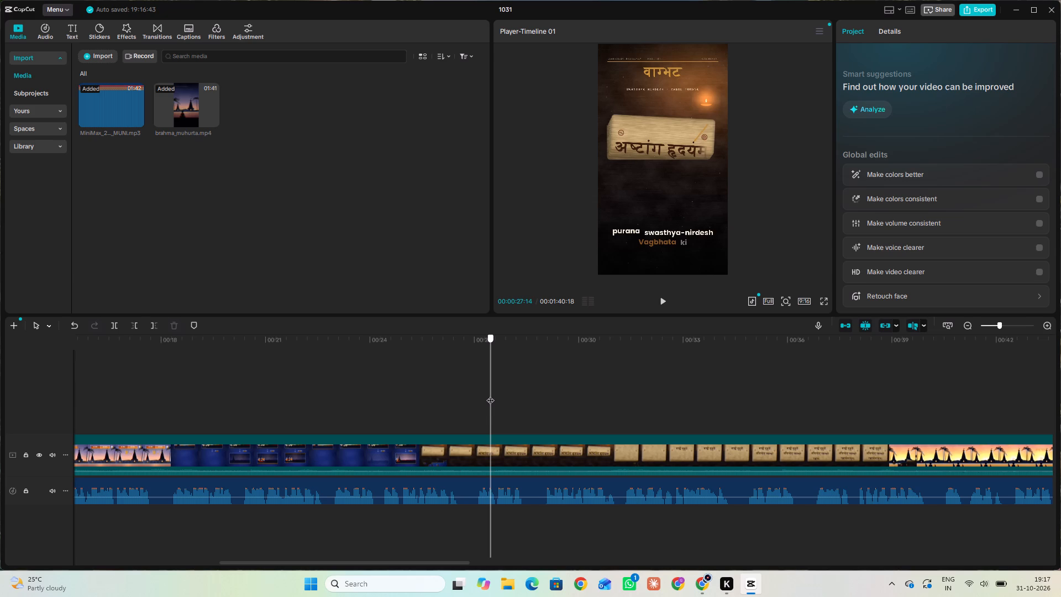
drag(490, 395, 470, 391)
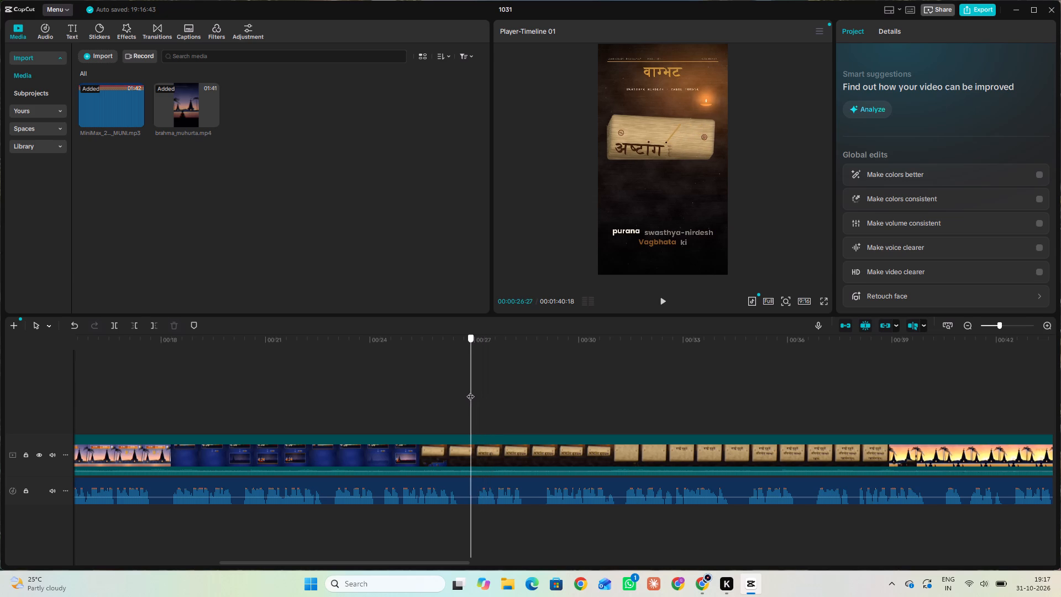
drag(470, 391, 457, 389)
click(377, 407)
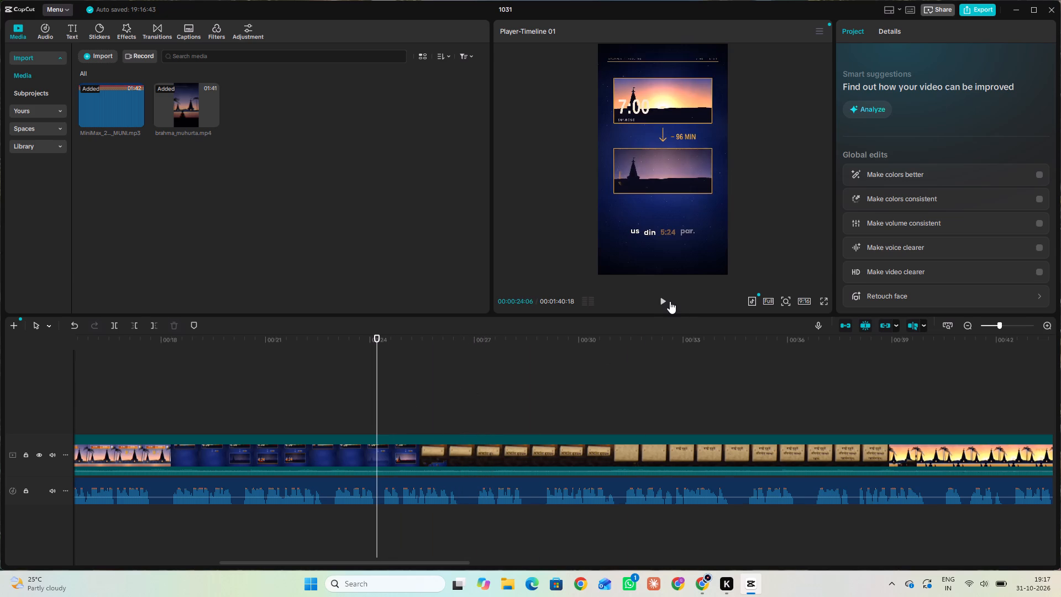
click(664, 301)
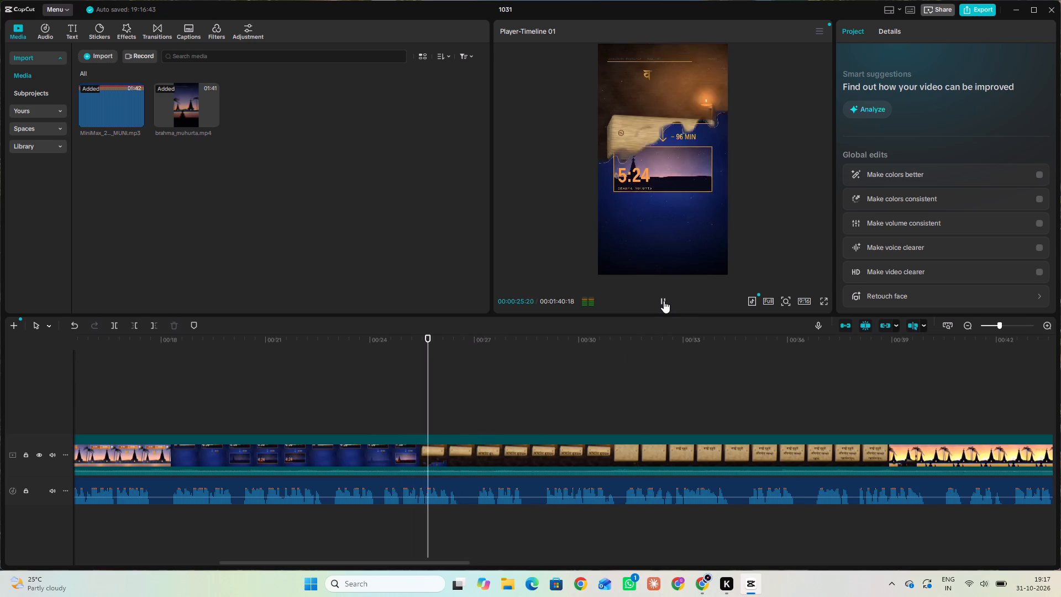
click(664, 301)
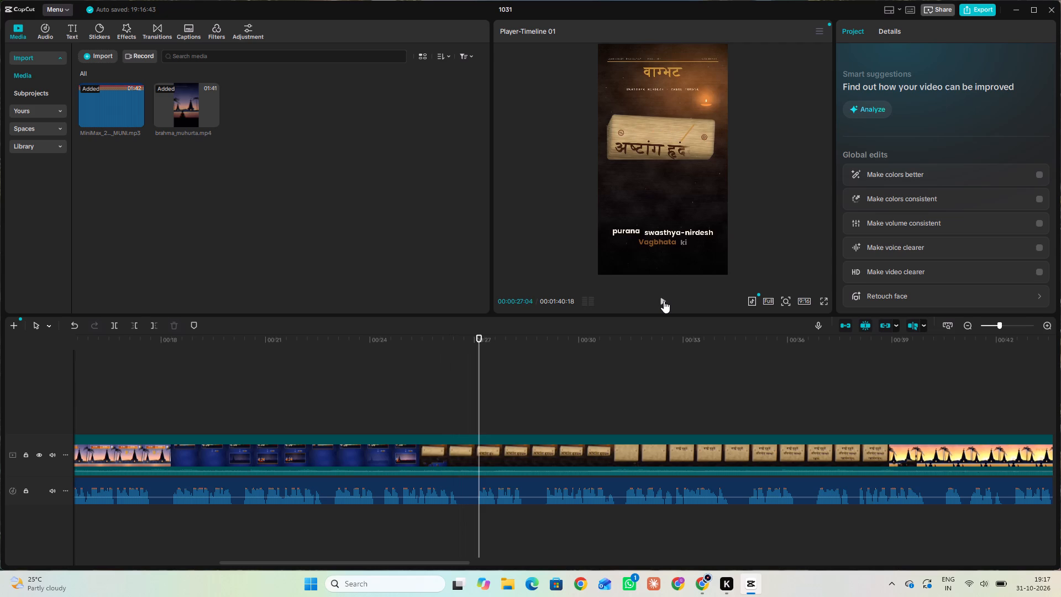
click(664, 301)
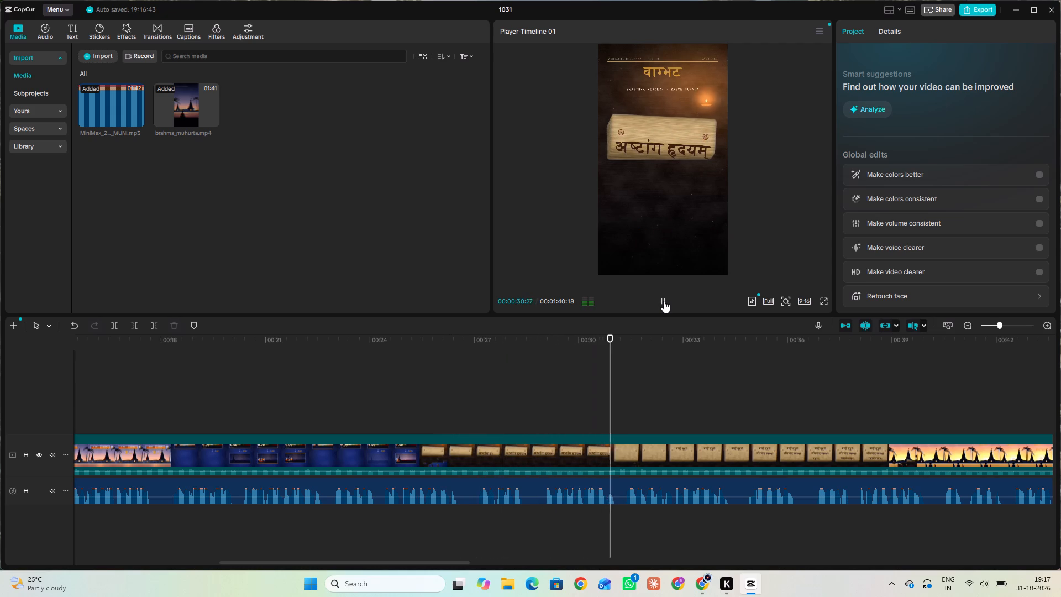
click(664, 301)
Scrub back from about 00:00:31 to 00:00:26 to examine the pause in the narration against the "Is samay ka sabse" caption.
drag(624, 360, 597, 363)
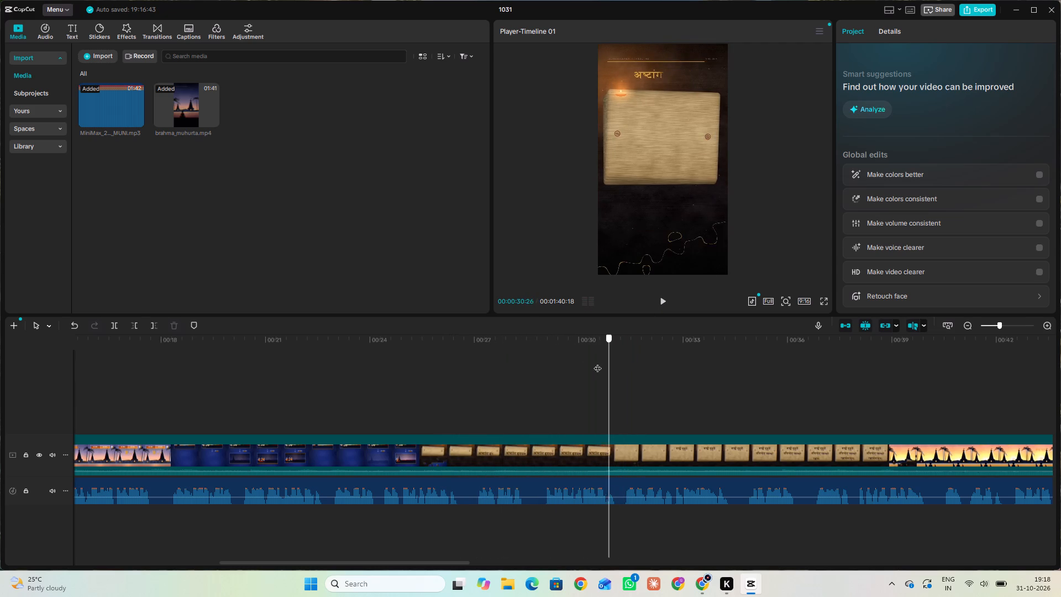
drag(597, 363, 521, 363)
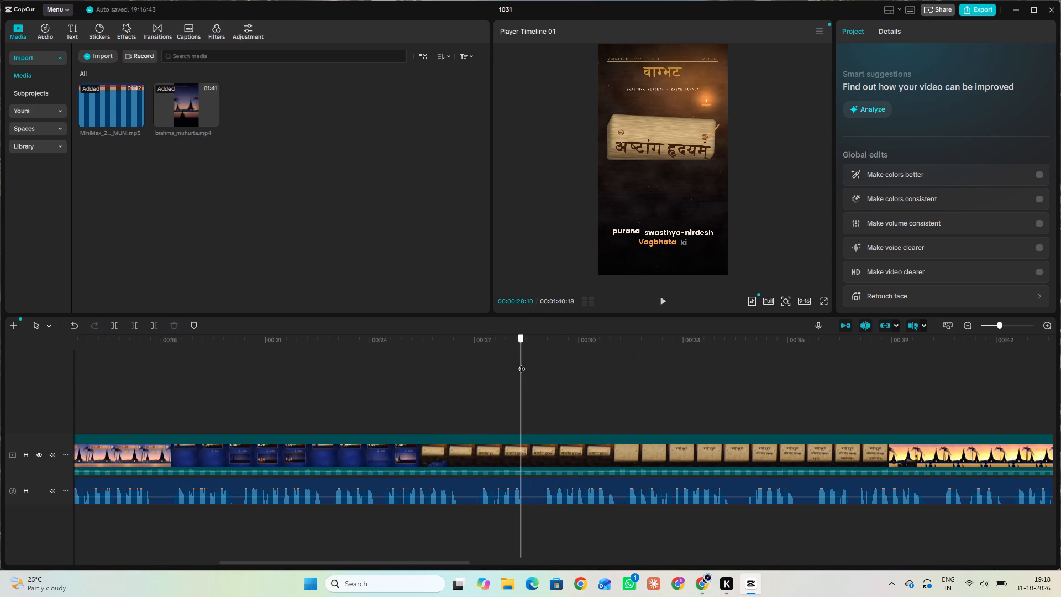
drag(521, 363, 503, 363)
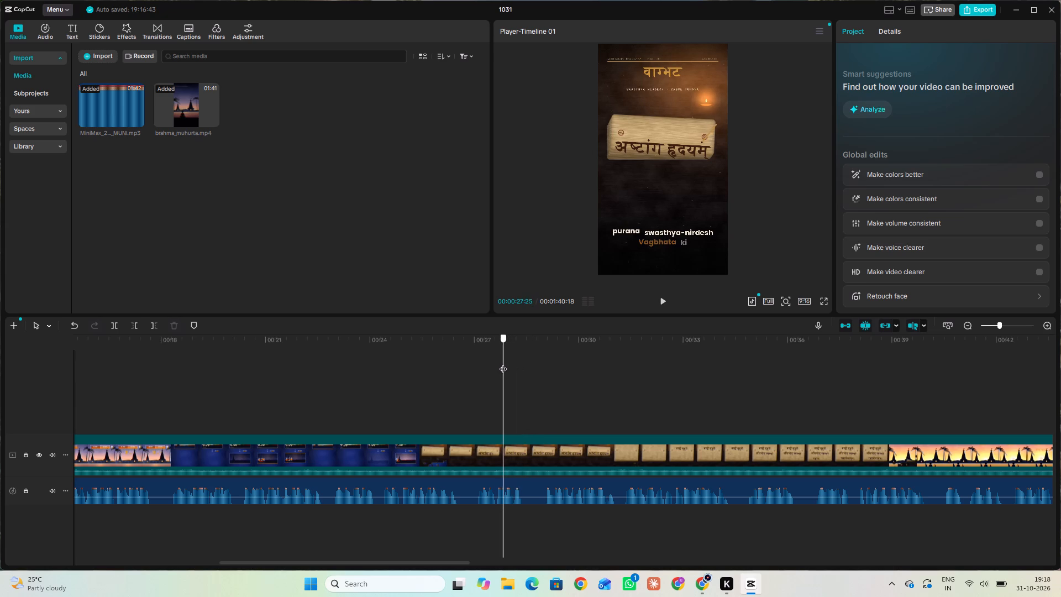
drag(503, 363, 472, 363)
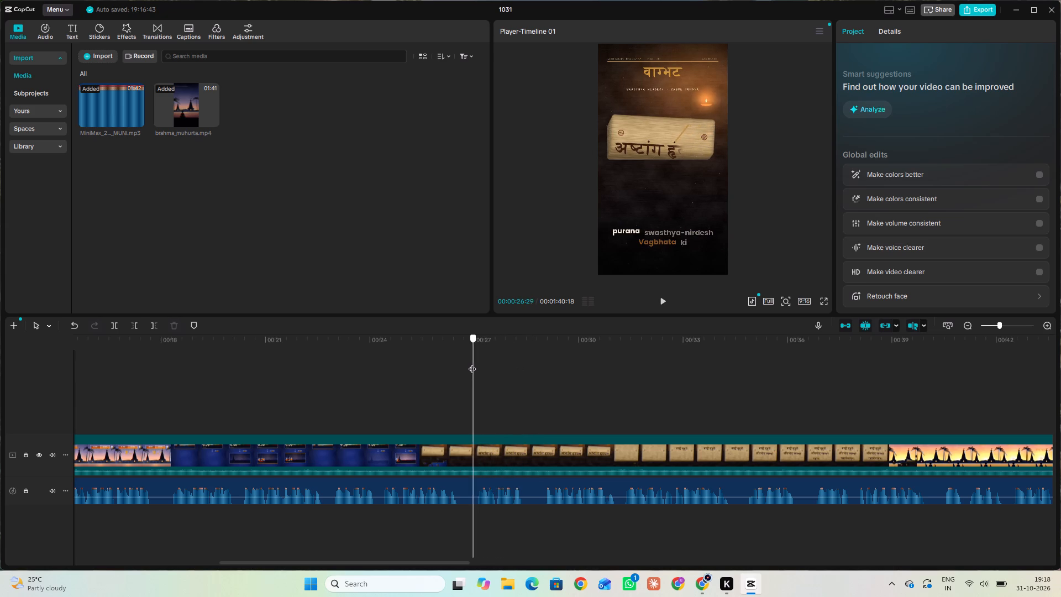
drag(472, 363, 468, 363)
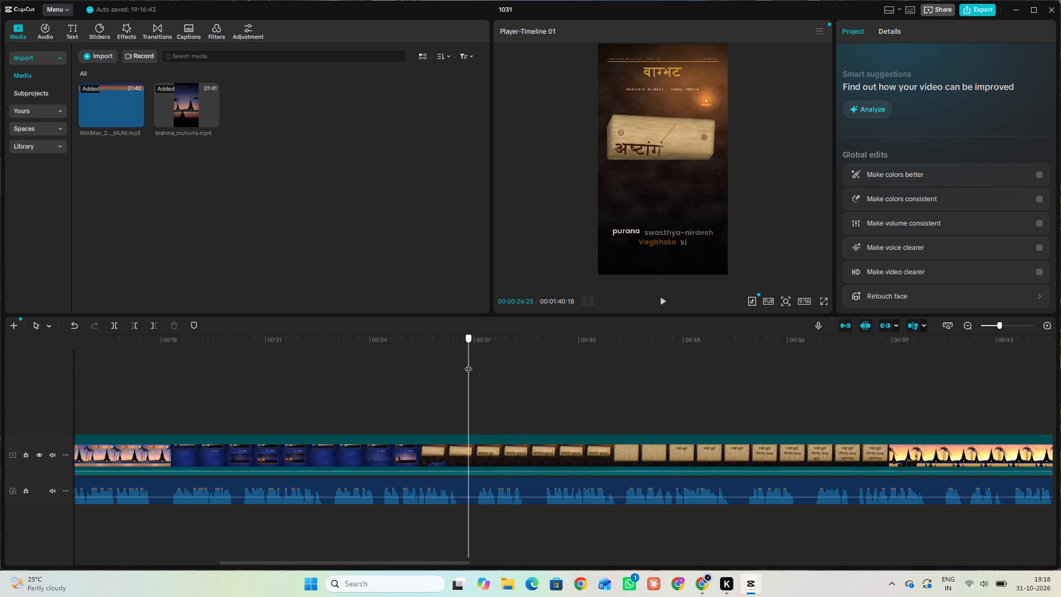
drag(468, 363, 472, 363)
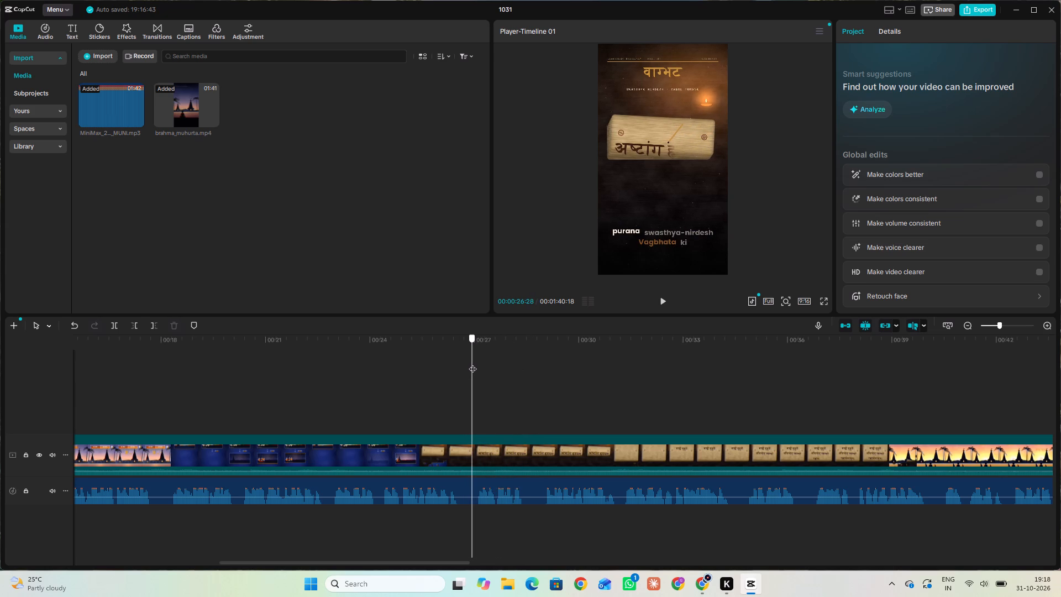
drag(472, 363, 456, 362)
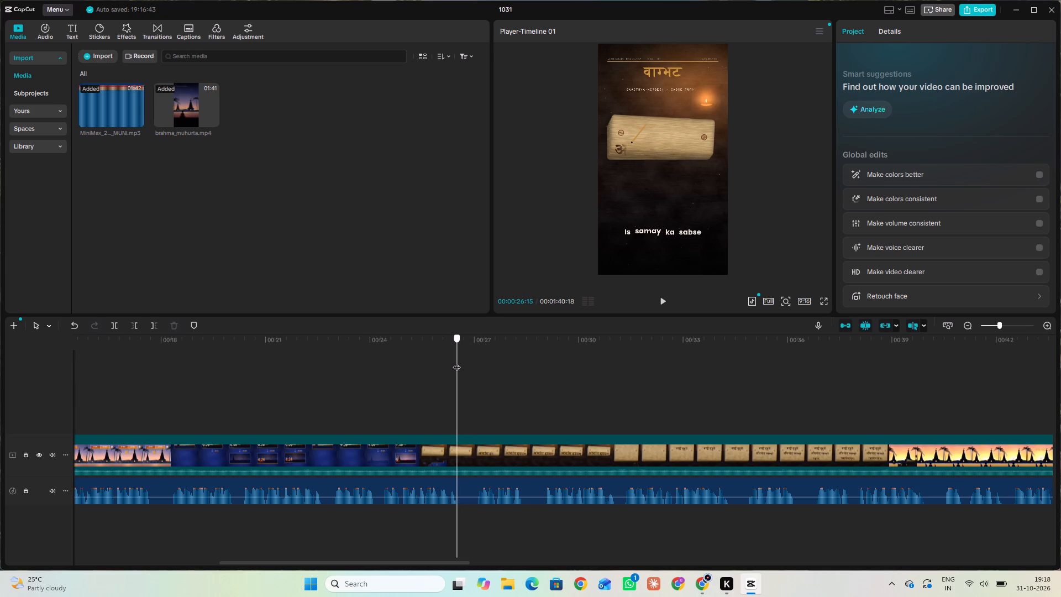
drag(456, 362, 459, 360)
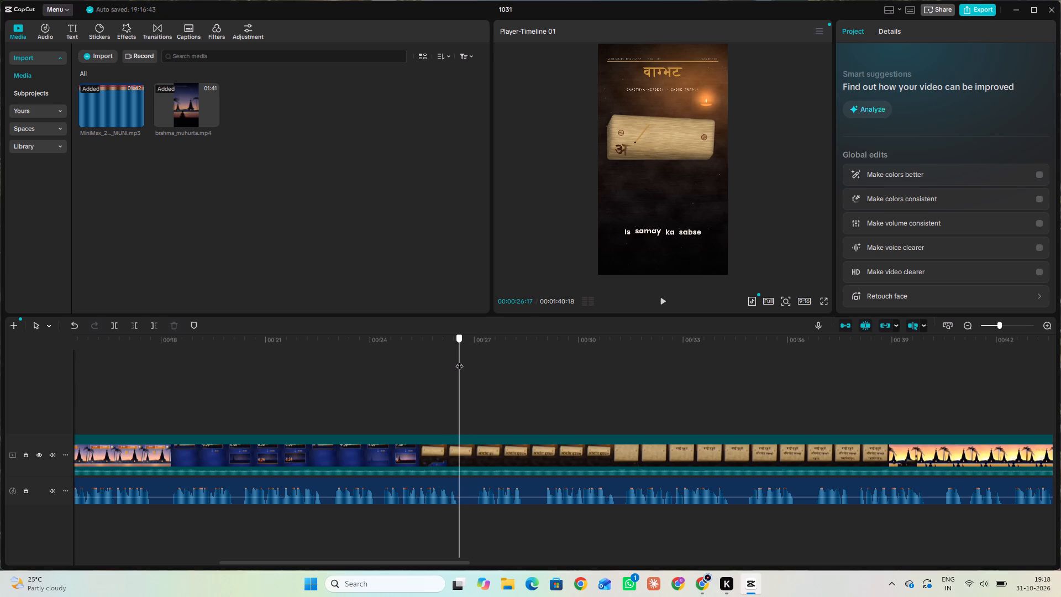
drag(459, 360, 449, 356)
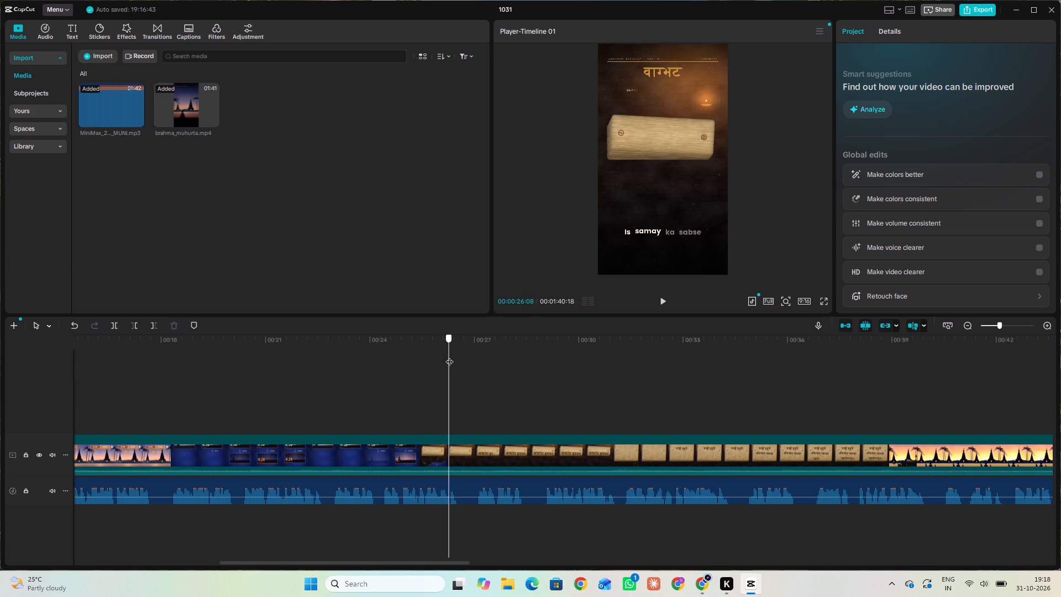
drag(449, 356, 453, 354)
Play from about 26 s to past 32 s, and again from about 24.5 s to 27.5 s, comparing the narration with the captions.
click(668, 296)
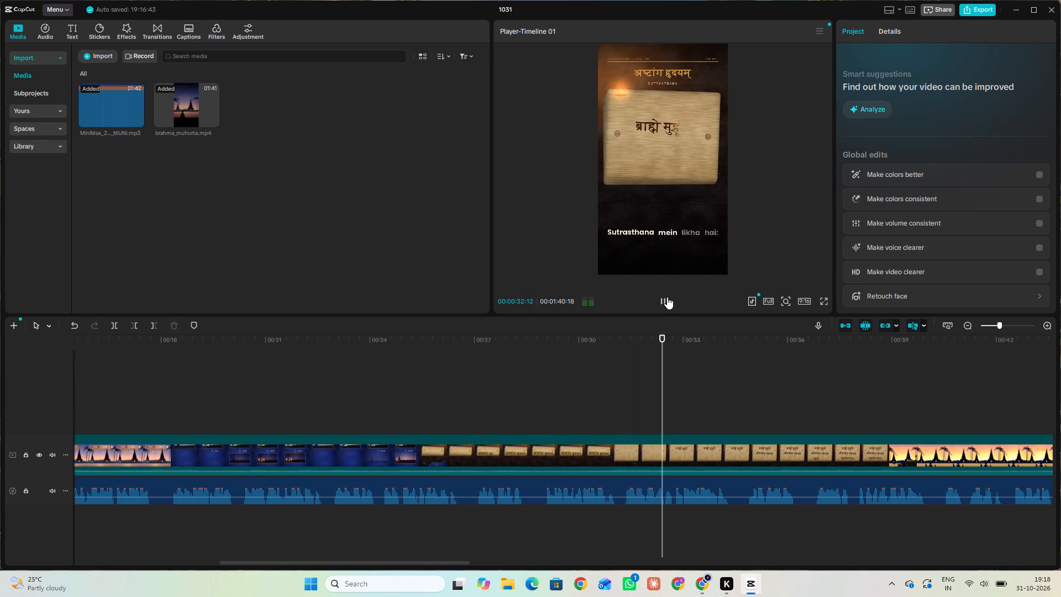
click(667, 297)
click(414, 418)
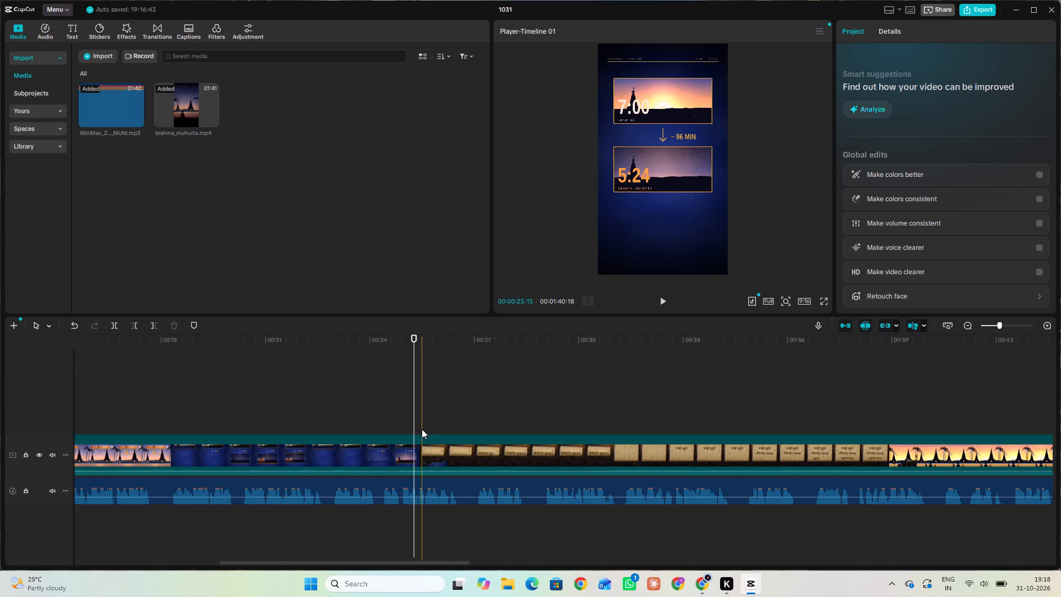
click(391, 422)
click(664, 295)
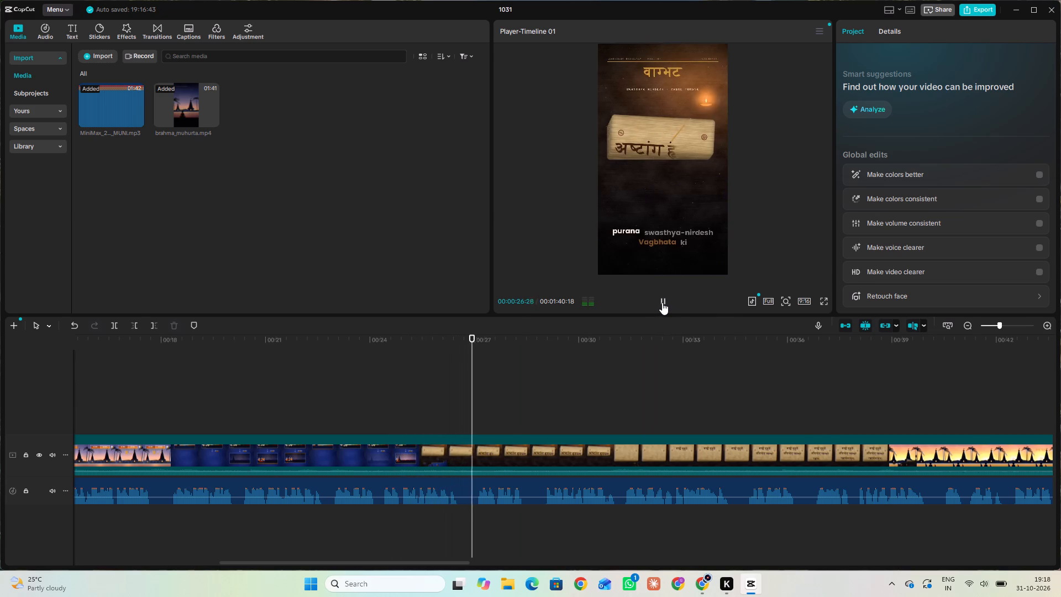
click(662, 302)
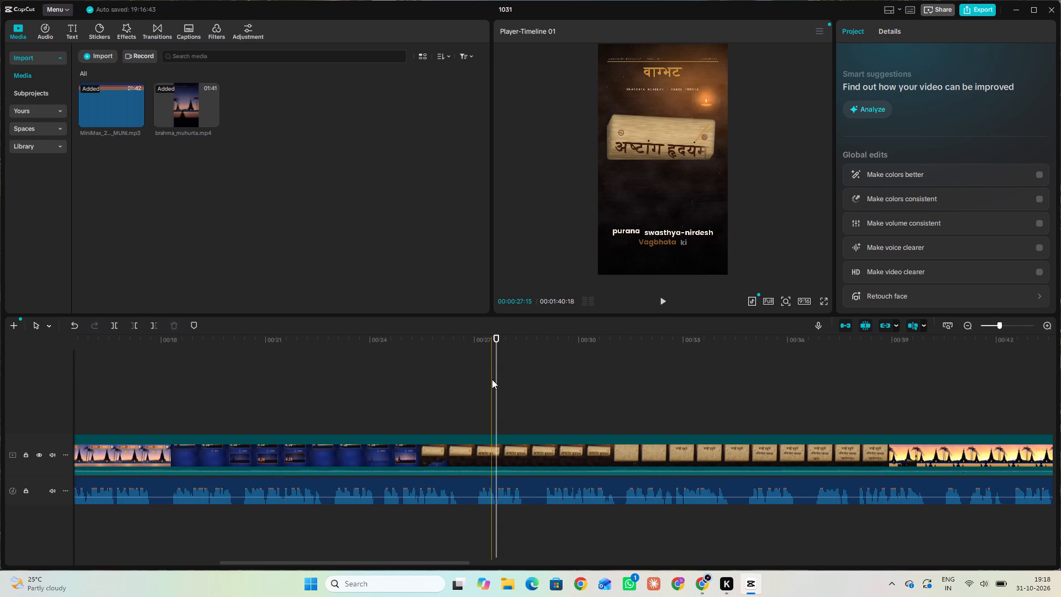
drag(495, 386, 455, 377)
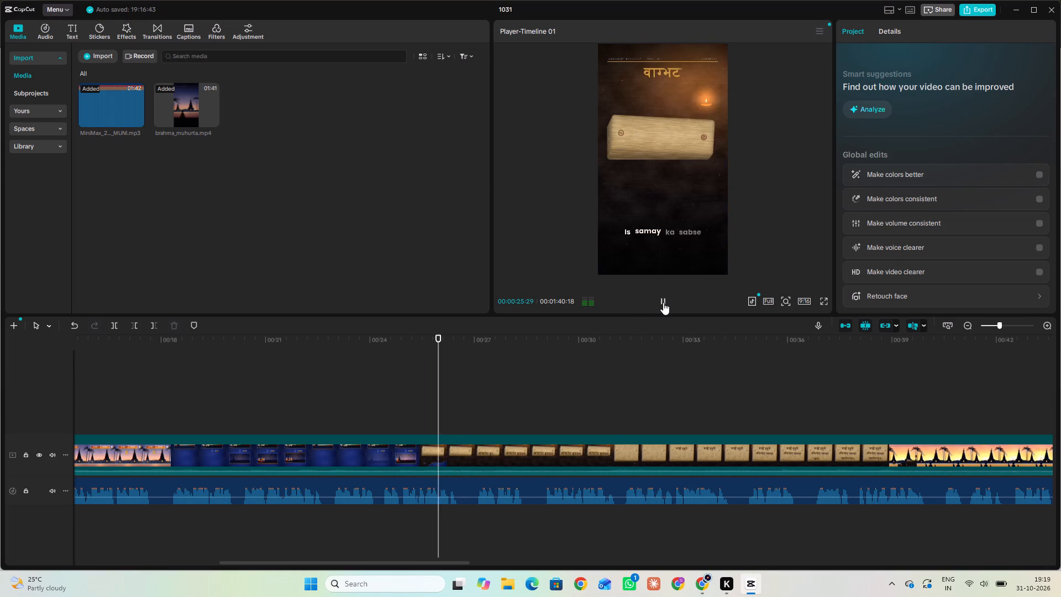
click(663, 302)
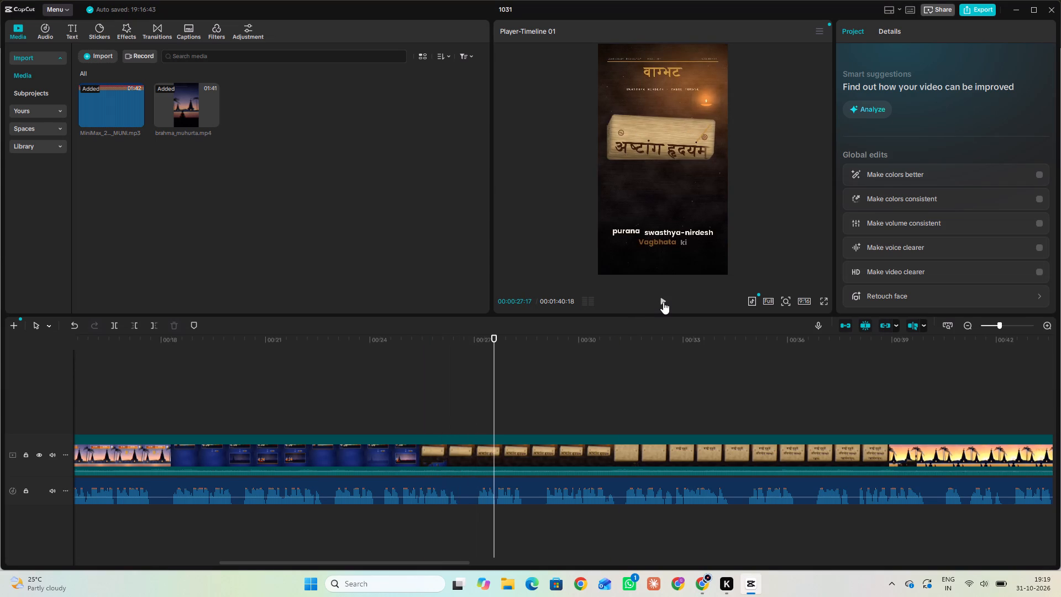
click(663, 302)
click(663, 302)
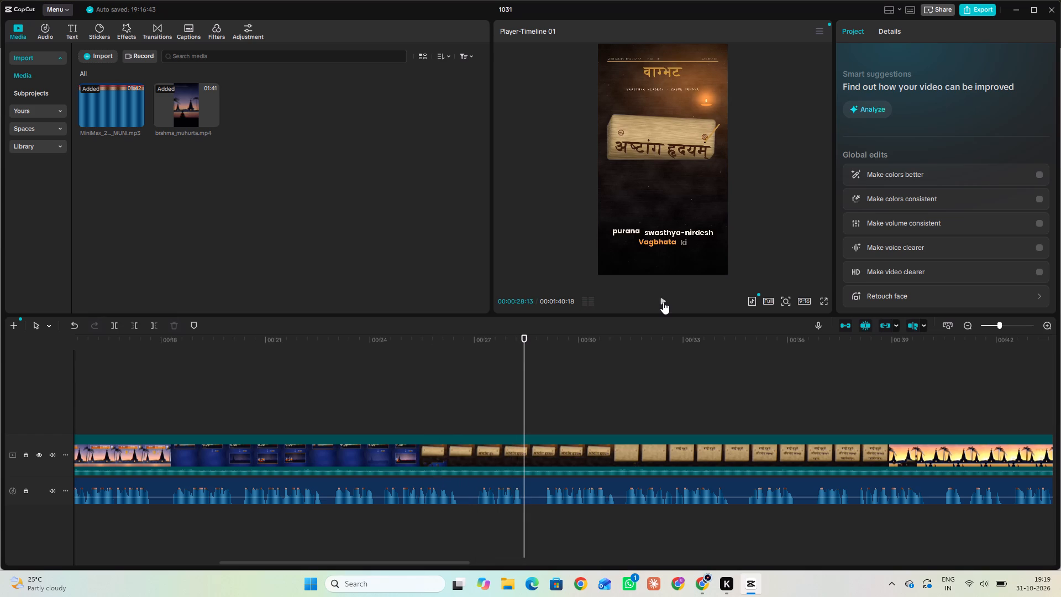
click(663, 302)
click(663, 302)
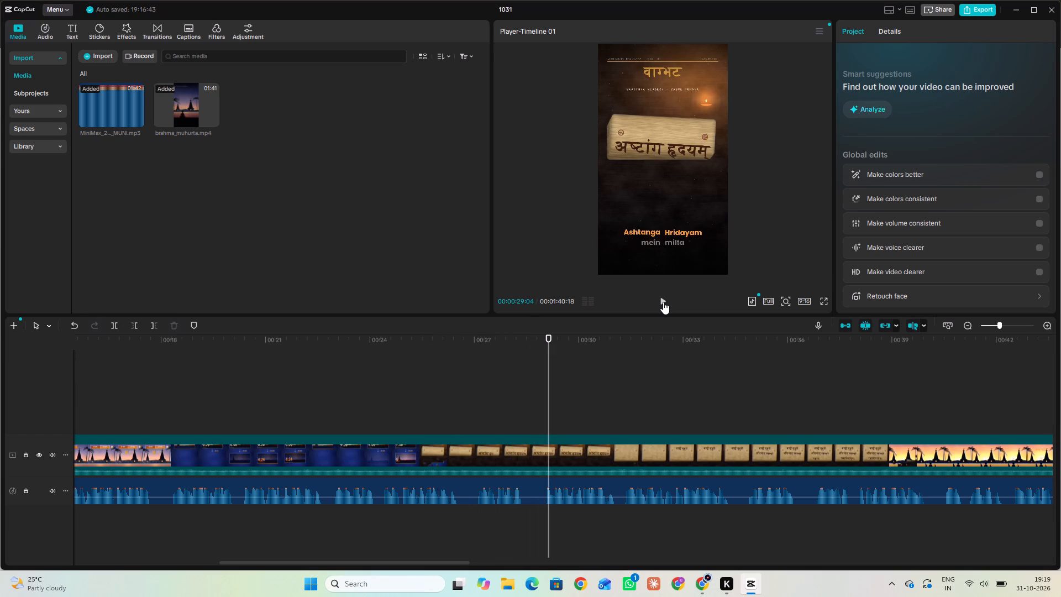
click(451, 384)
click(659, 302)
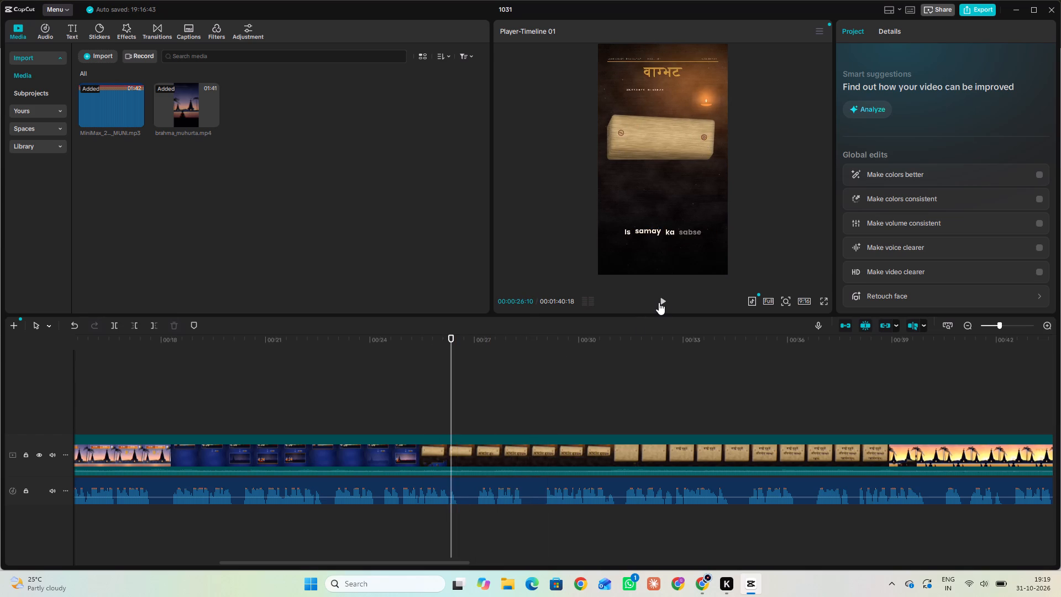
click(659, 302)
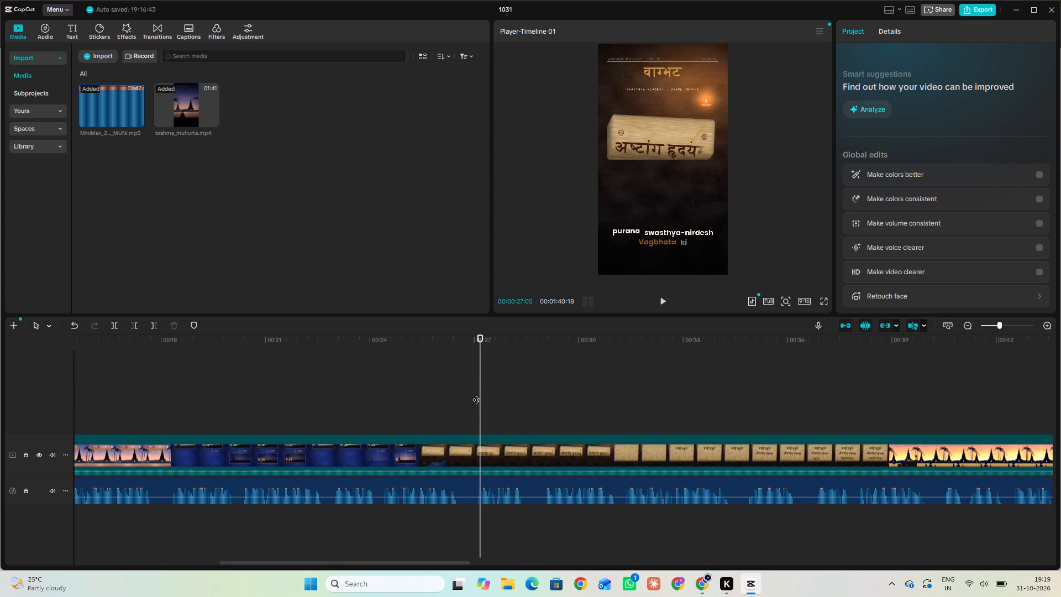
Split the voiceover clip at about 00:00:26:17, in the silent gap just before the next spoken phrase.
drag(476, 394, 463, 392)
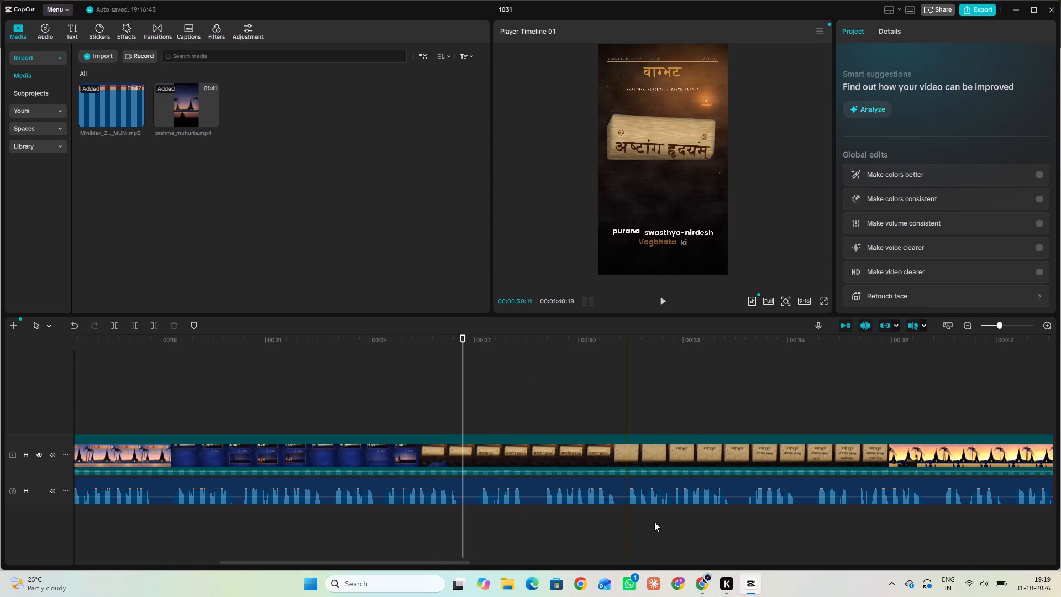
click(473, 484)
click(463, 418)
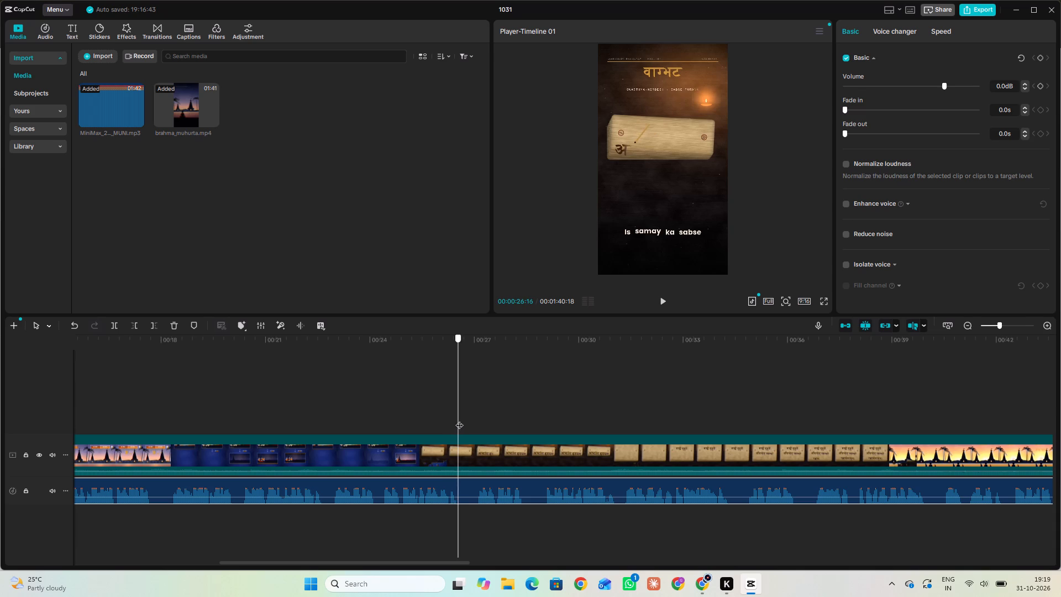
scroll(381, 382, up, 1)
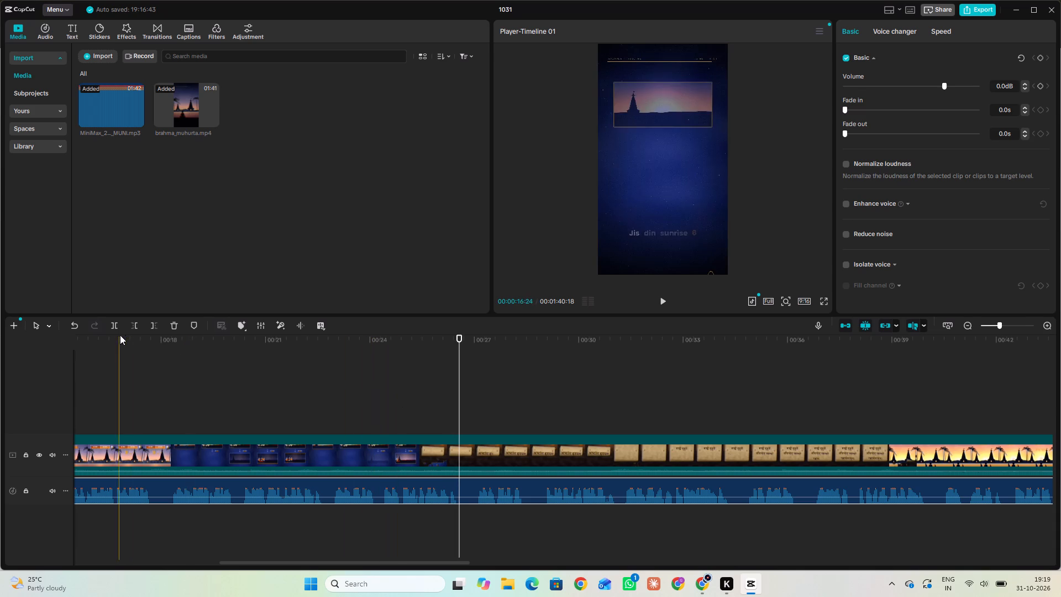
click(114, 326)
Replay from 00:00:25:27 to about 31.5 s, and again from about 26 s to 33 s, to check the narration around the new cut.
click(435, 404)
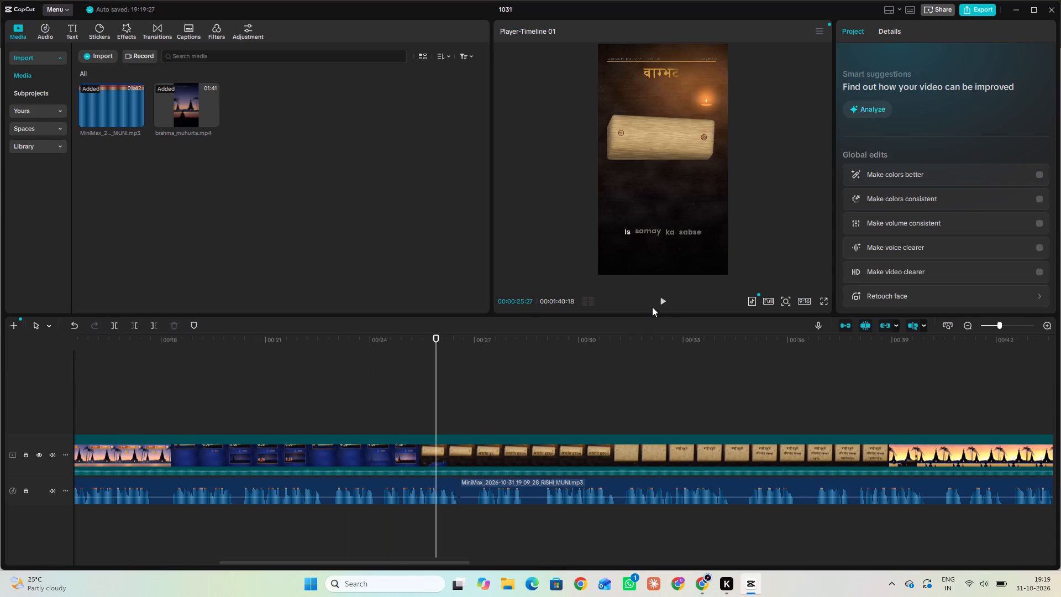
click(665, 302)
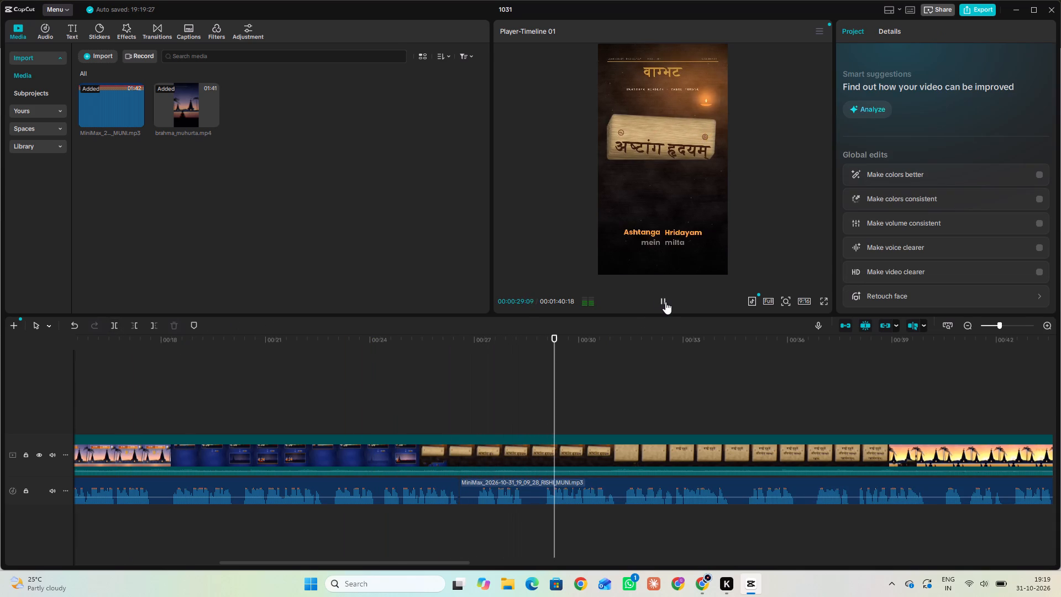
scroll(665, 302, up, 1)
click(665, 302)
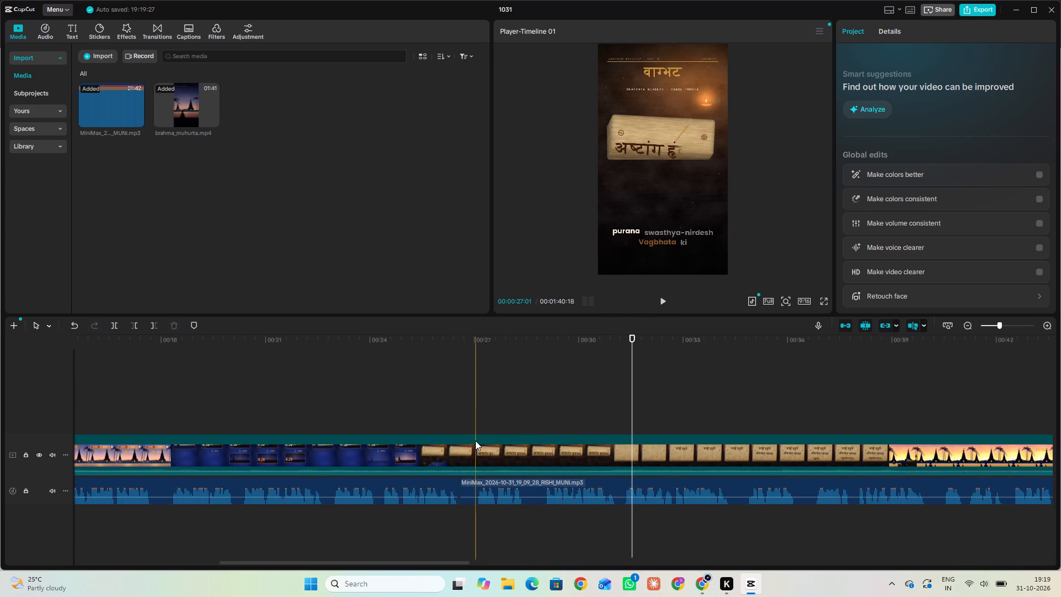
click(454, 398)
click(442, 399)
click(659, 299)
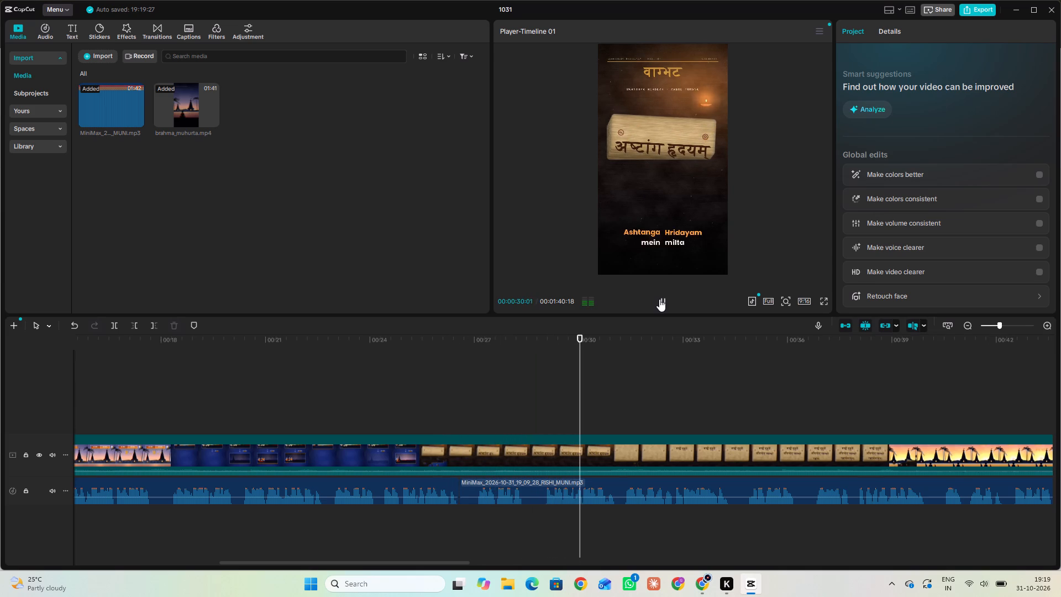
click(659, 299)
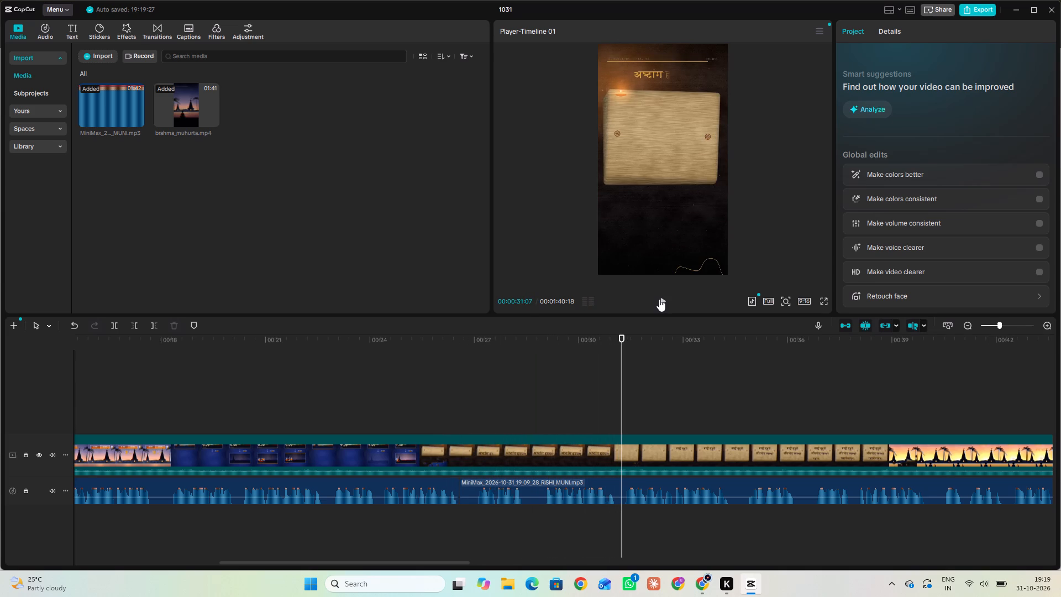
click(659, 299)
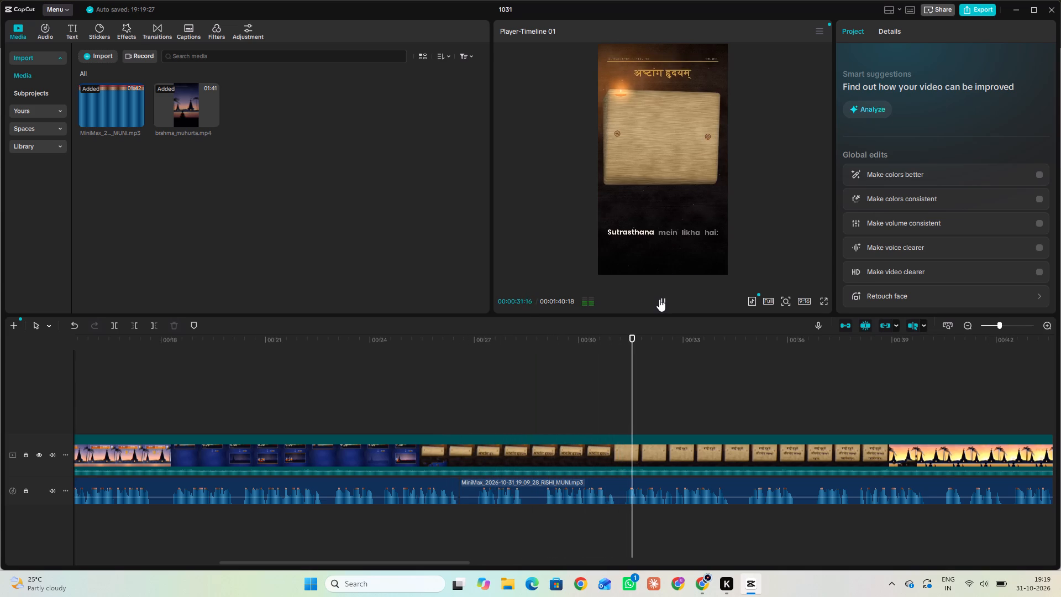
click(660, 299)
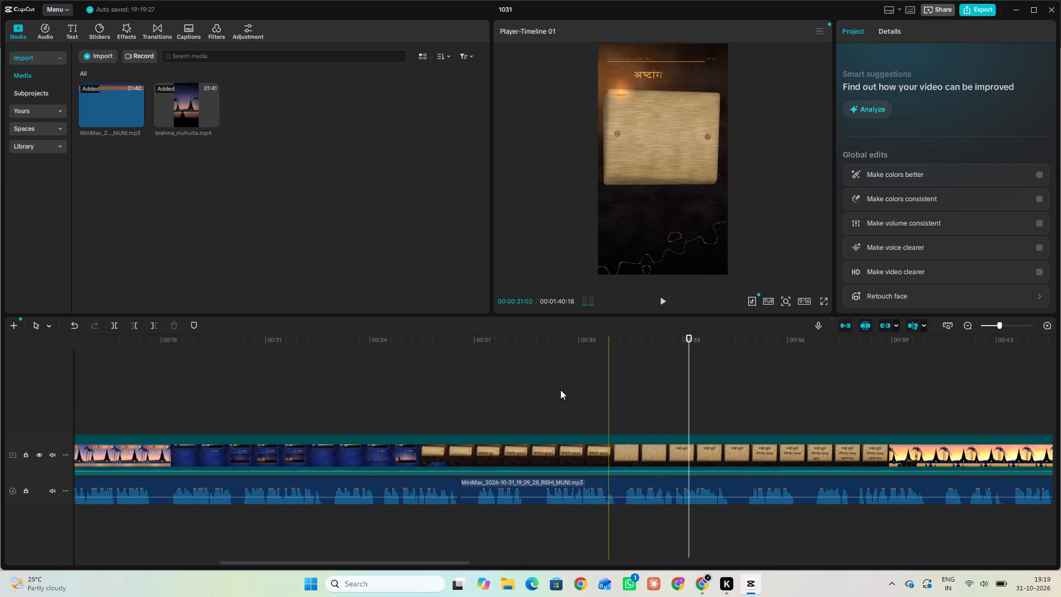
Replay from 00:00:26:03 to about 31 s, pausing near 27 s, to compare the narration with the Vagbhata and Ashtanga Hridayam captions.
click(443, 388)
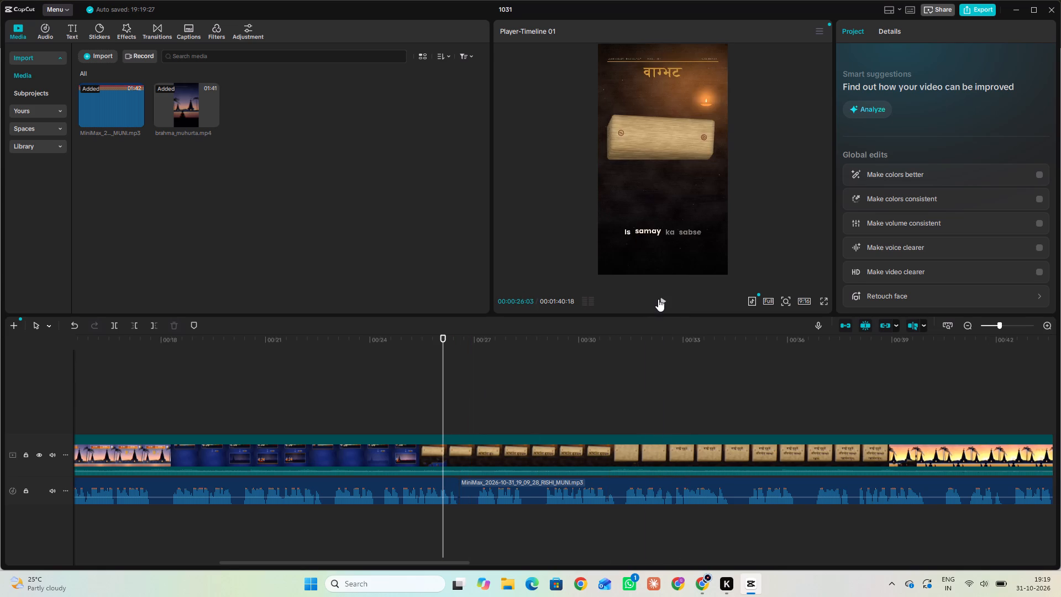
click(658, 299)
click(658, 299)
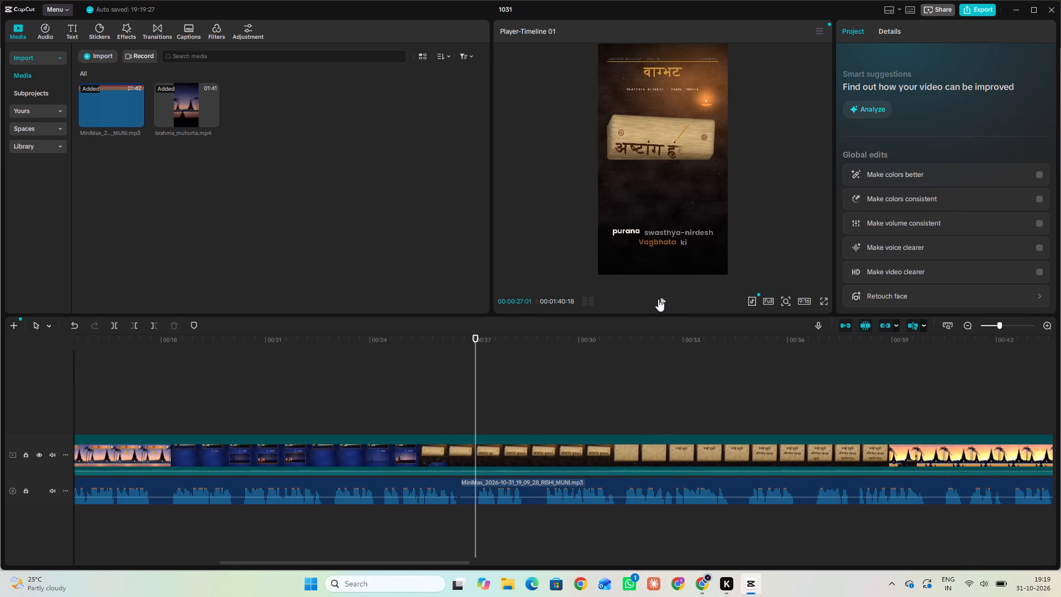
click(658, 299)
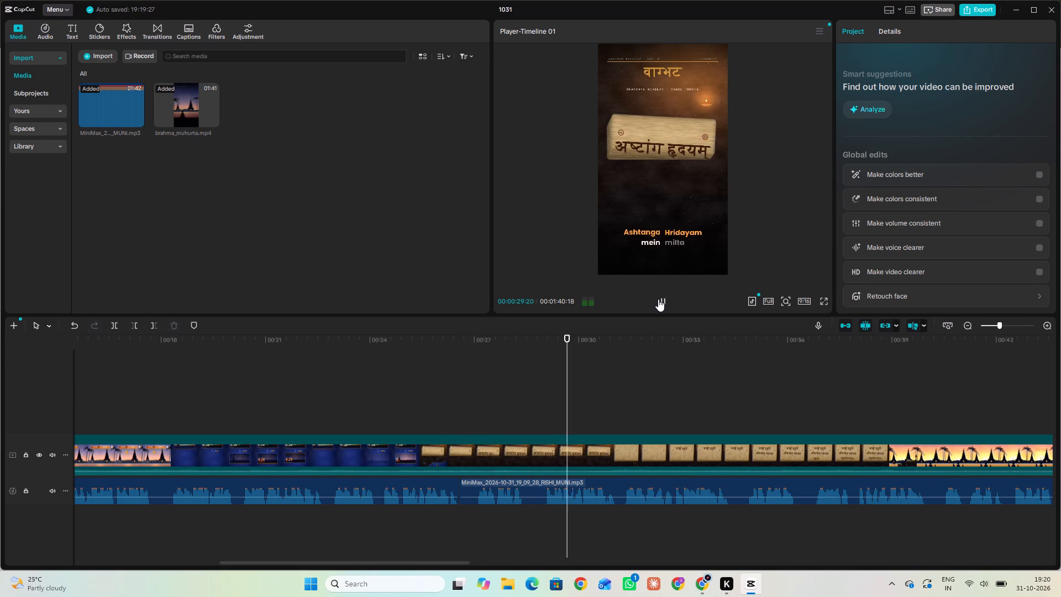
click(658, 299)
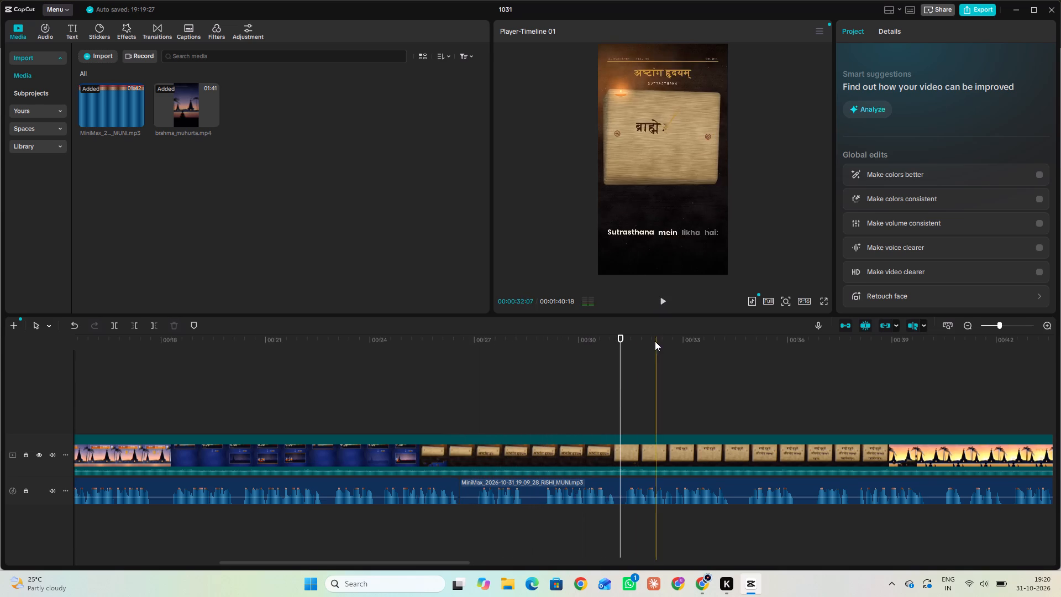
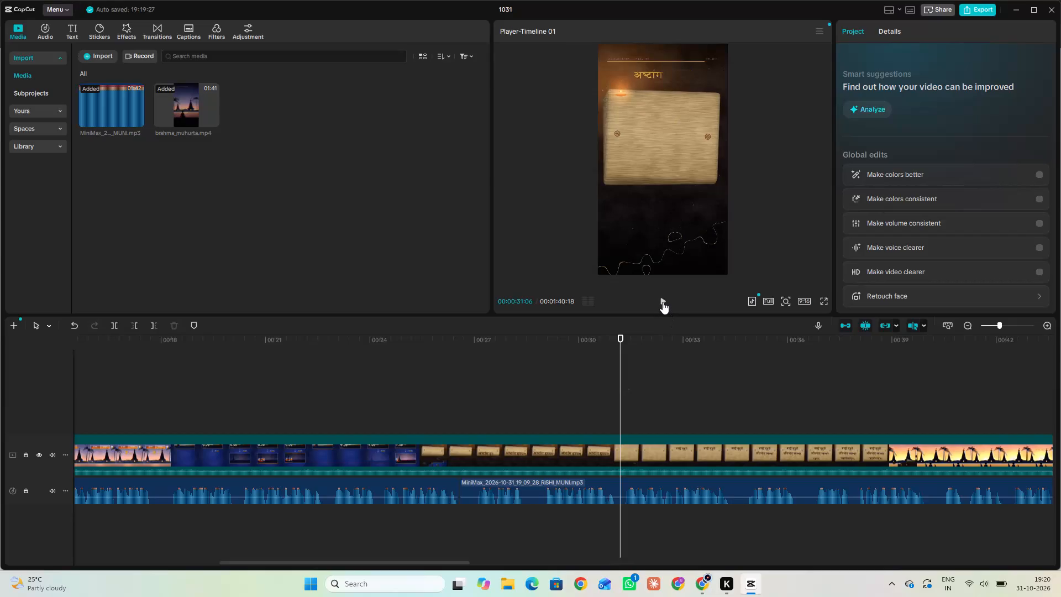
Replay briefly from 00:00:31:06, and again from about 26 s to 30 s, to compare the narration with the Ashtanga Hridayam captions.
click(663, 302)
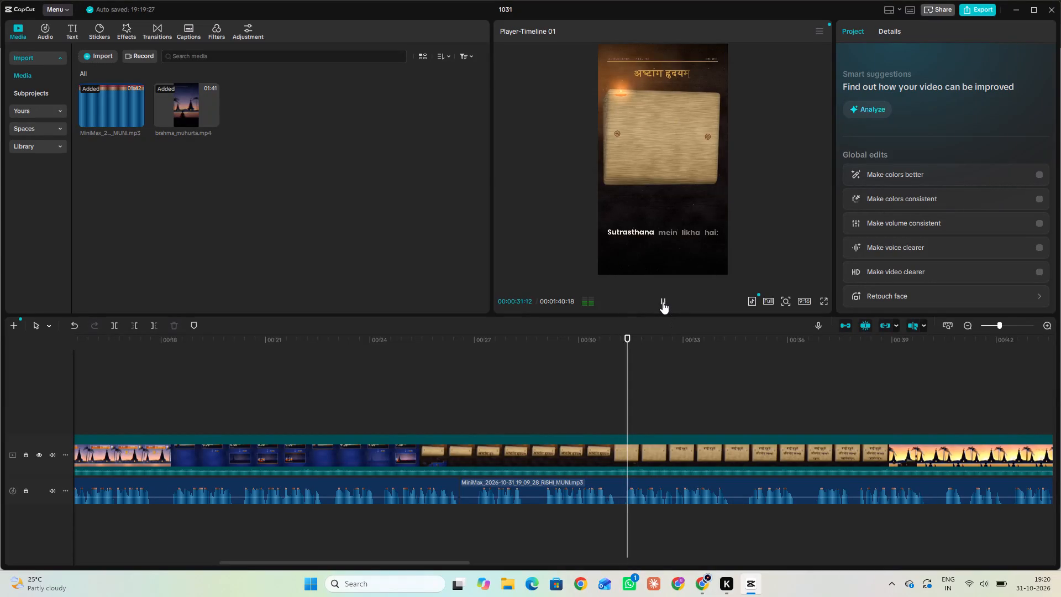
click(663, 302)
drag(646, 387, 633, 386)
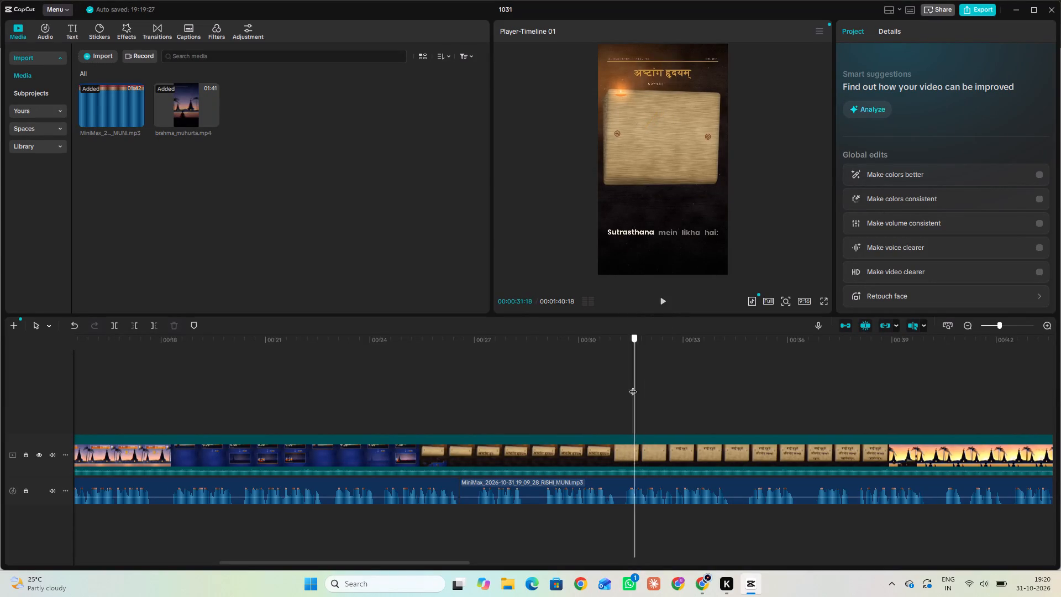
drag(633, 386, 434, 385)
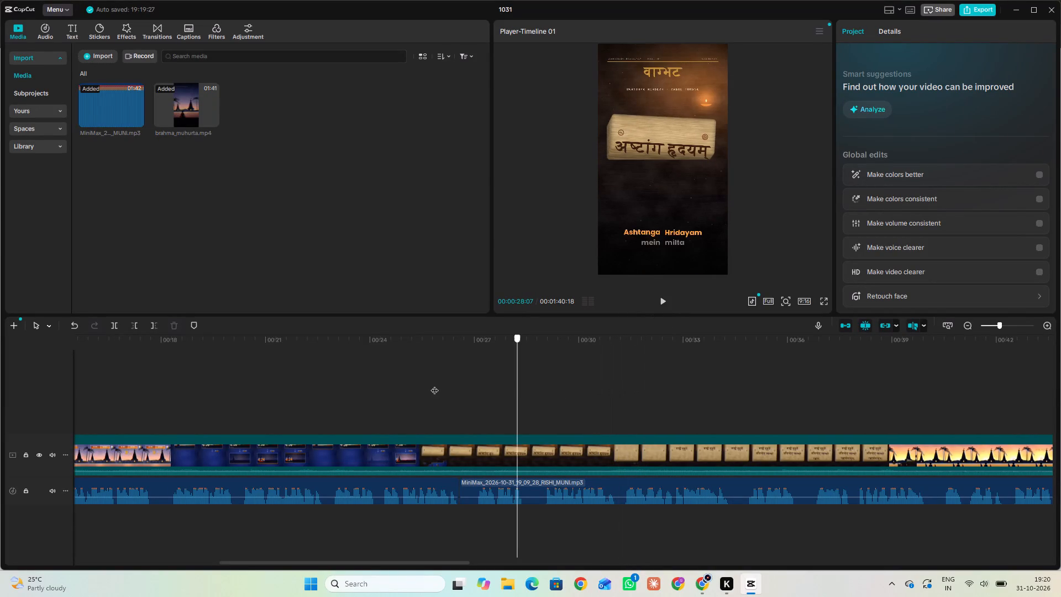
drag(434, 385, 431, 385)
click(661, 301)
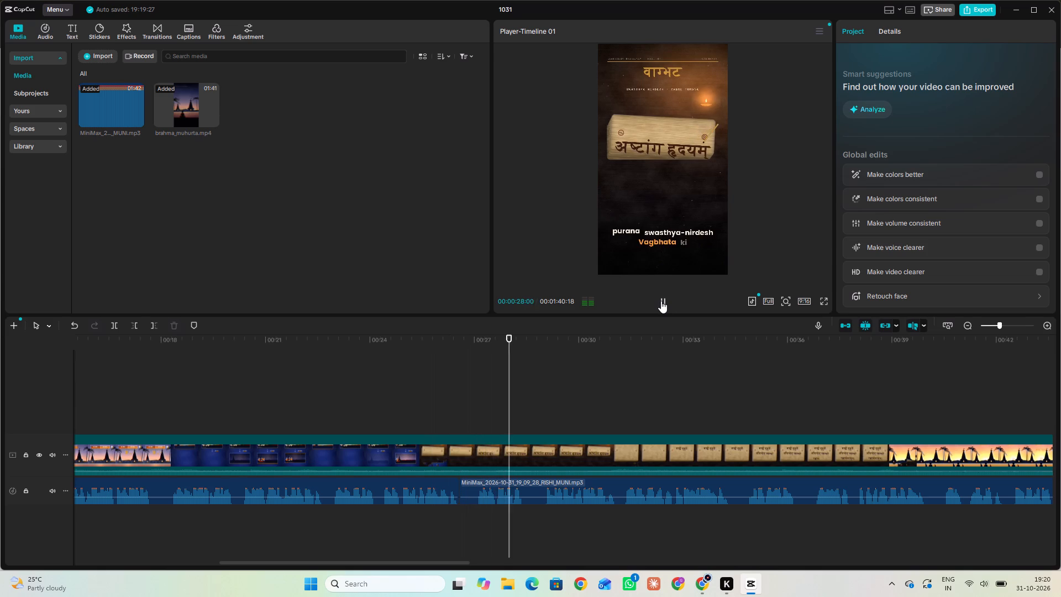
click(661, 301)
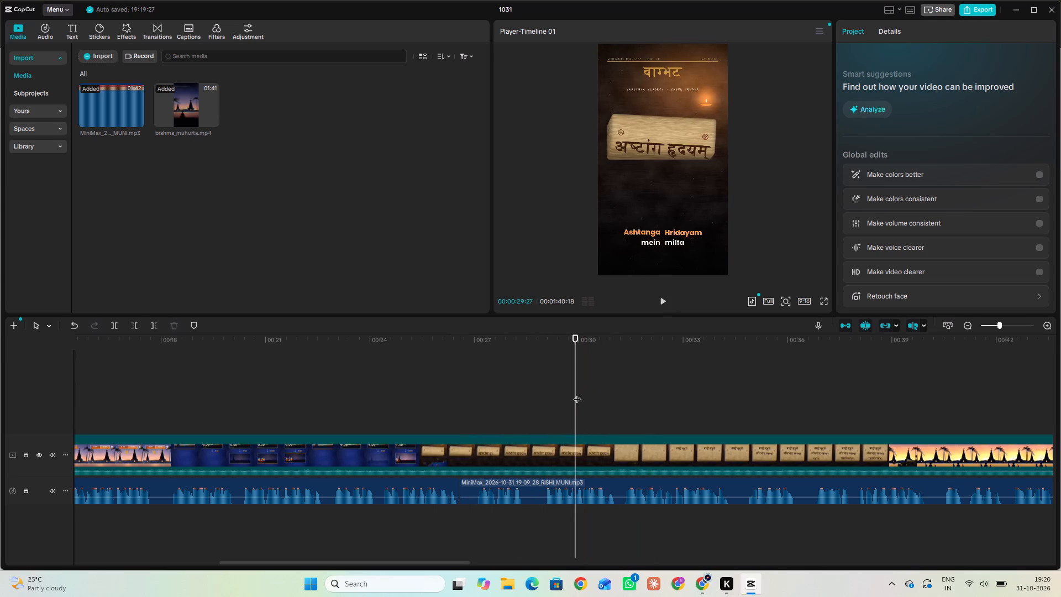
Trim the start of the last voiceover clip up to 00:00:28:28 and move the remainder back against the preceding clip.
drag(577, 394, 542, 394)
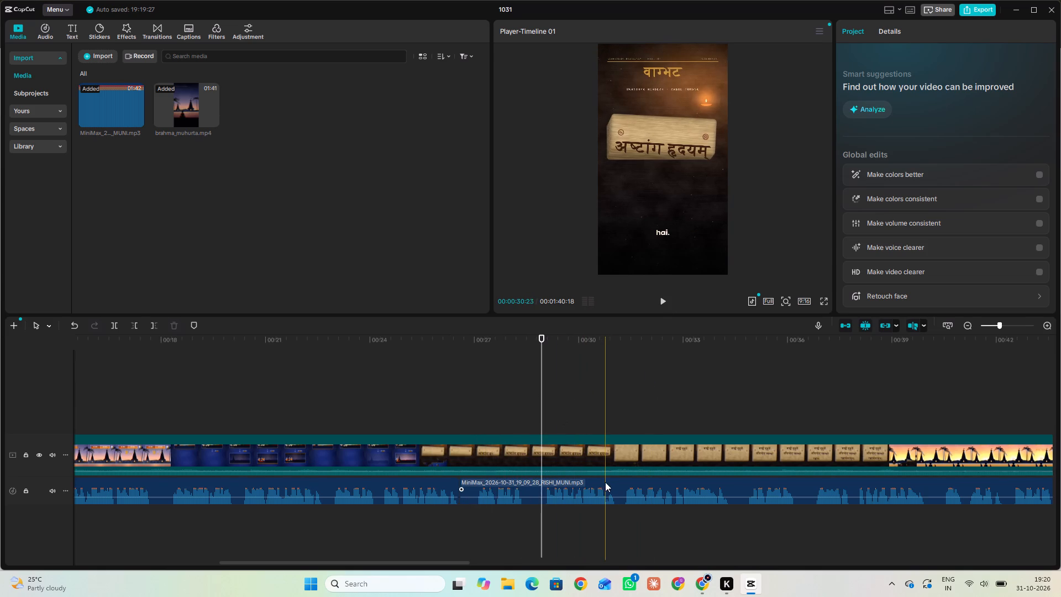
click(606, 484)
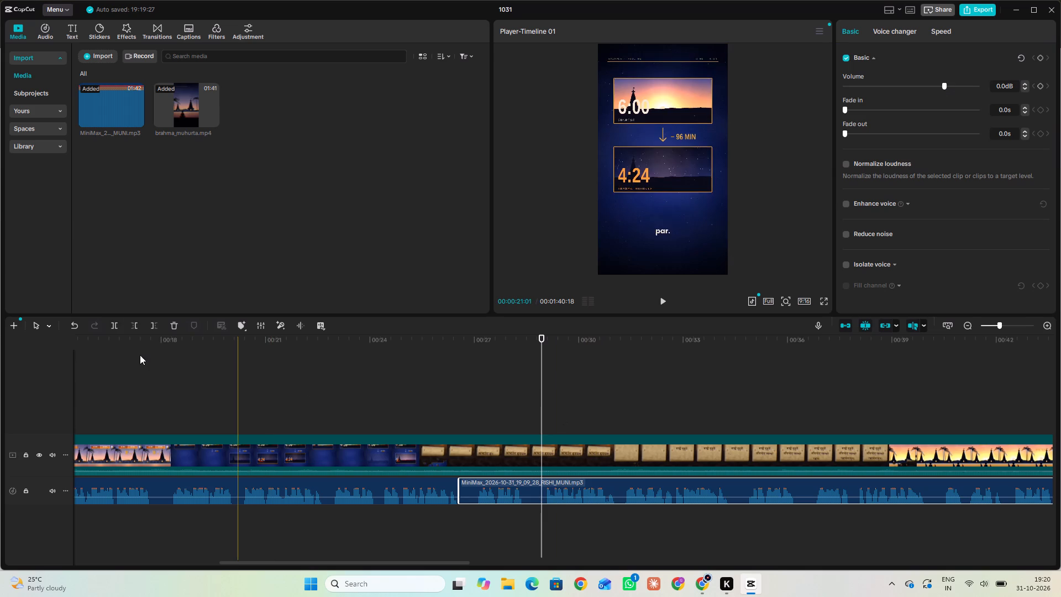
click(135, 325)
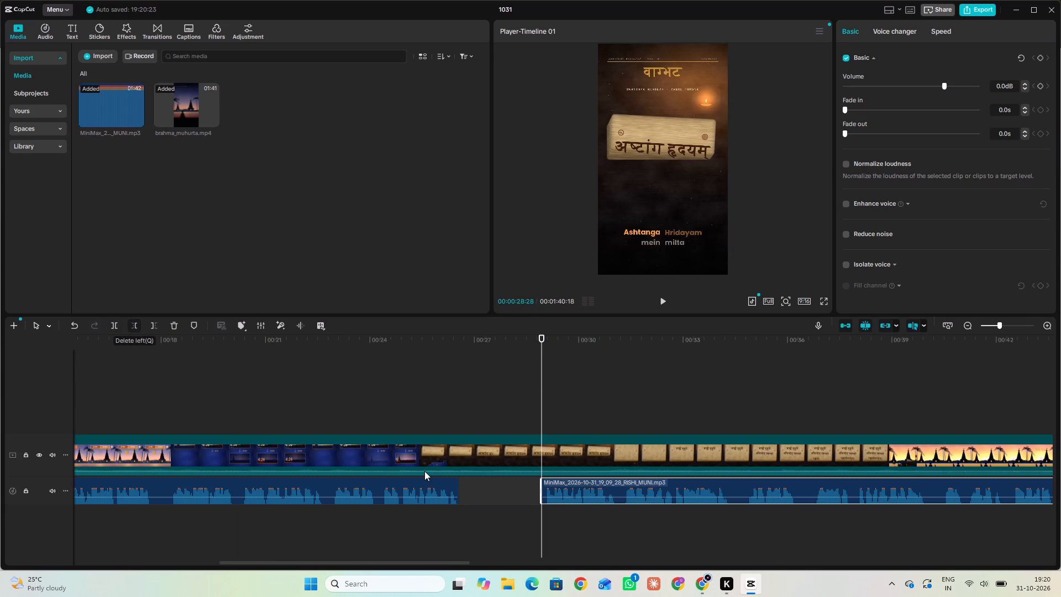
drag(612, 481, 531, 483)
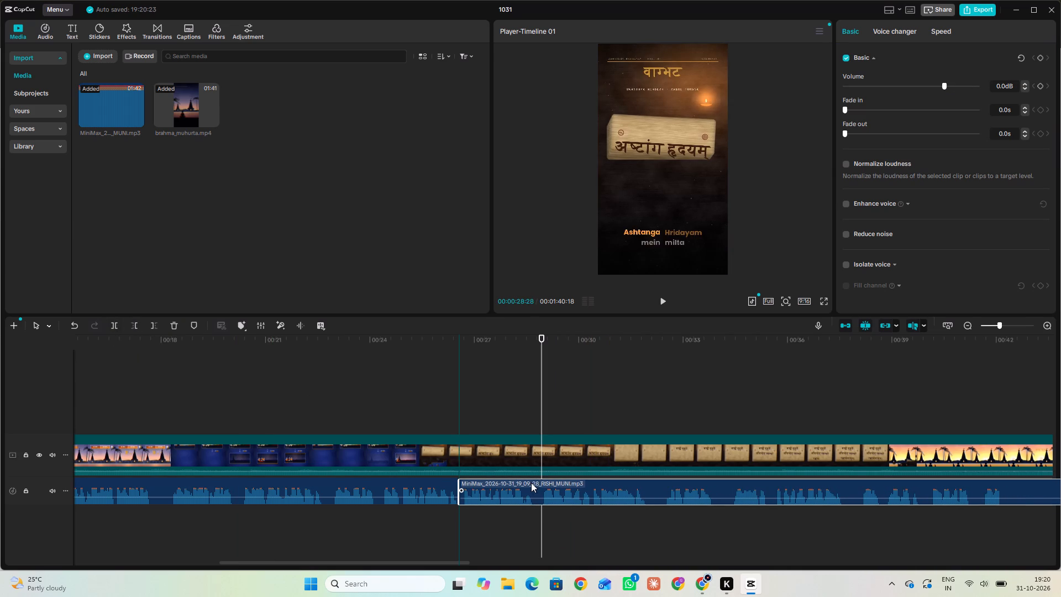
drag(531, 483, 530, 483)
Replay from 00:00:25:28 to about 28 s, and briefly from 00:00:25:19 and 00:00:25:12, to check the narration around the trimmed join.
click(438, 419)
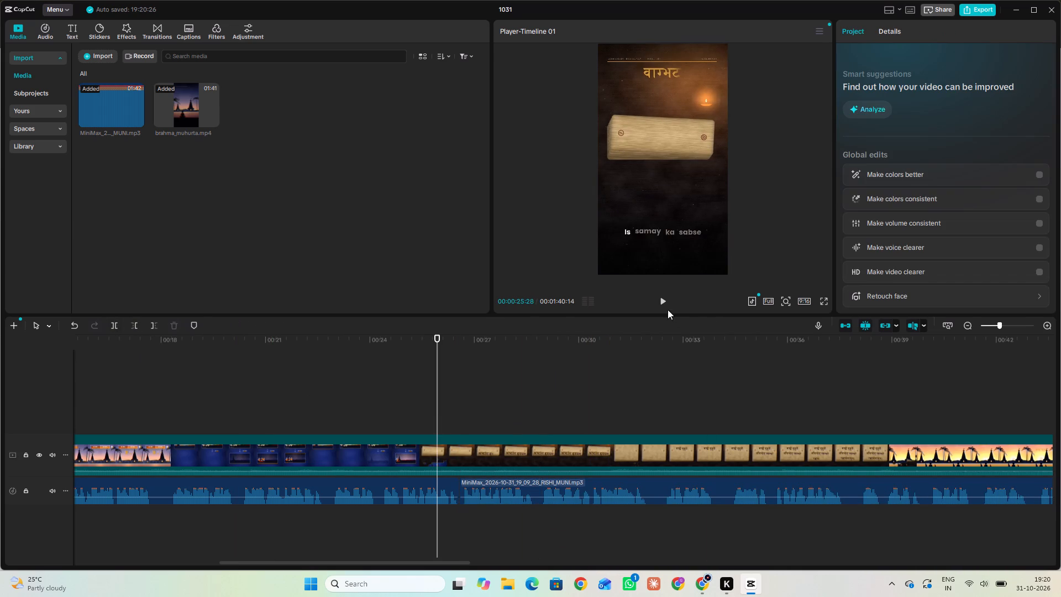
click(660, 303)
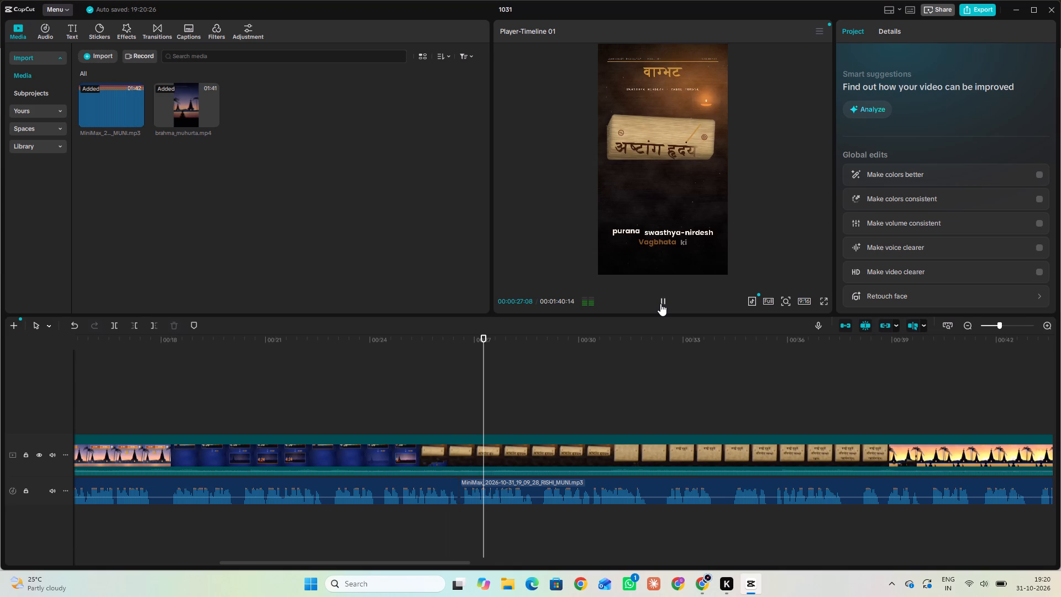
click(660, 303)
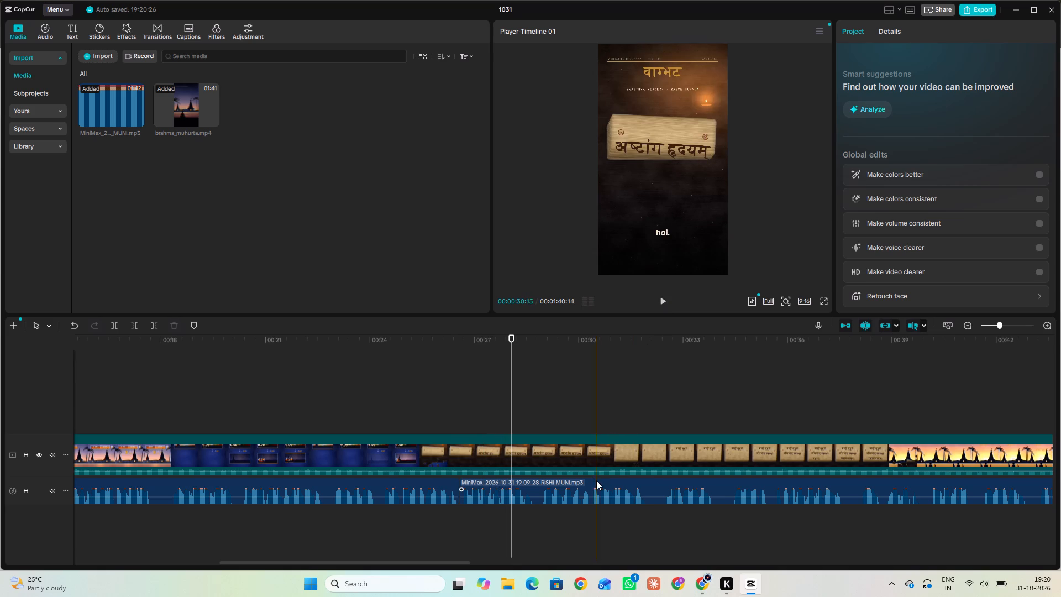
click(427, 393)
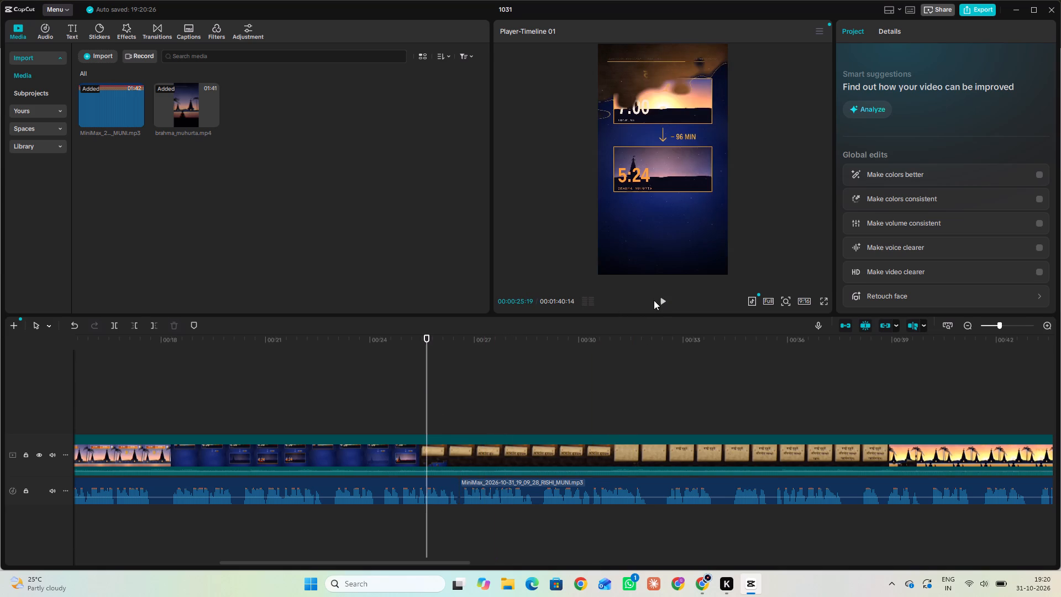
click(657, 300)
click(658, 300)
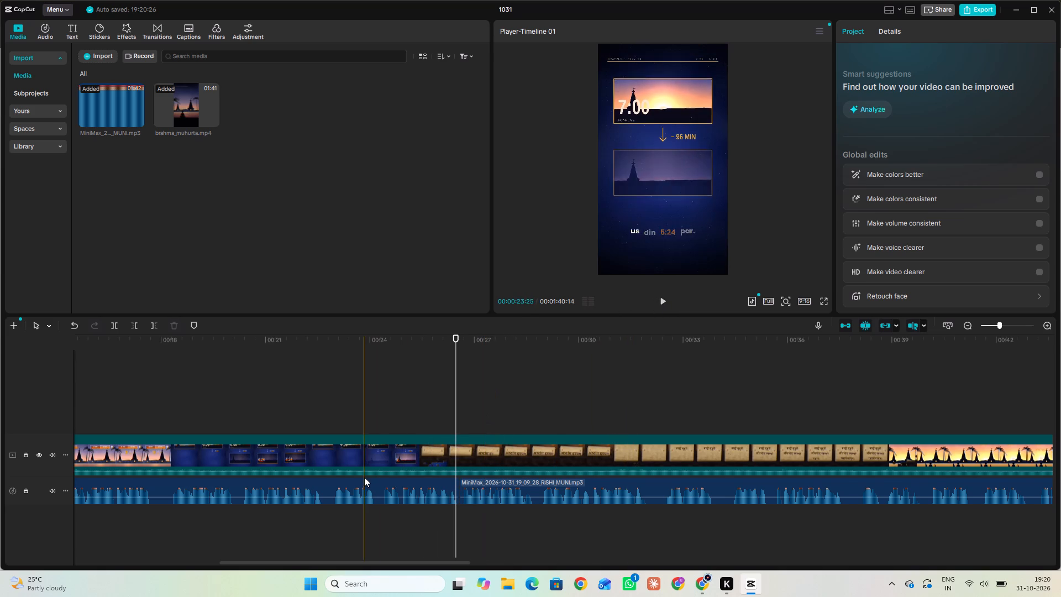
click(419, 379)
click(663, 299)
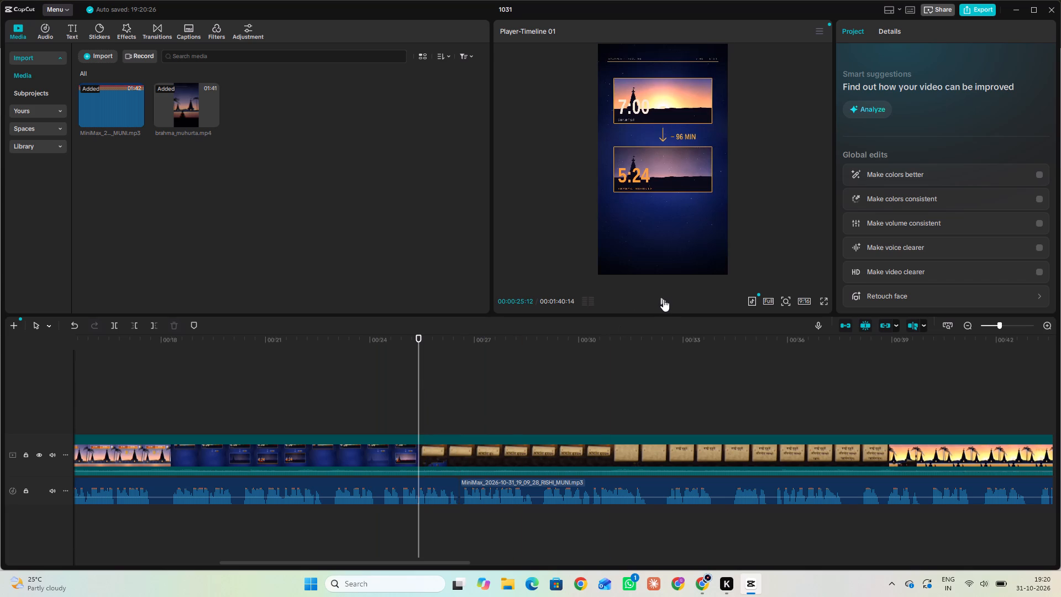
click(663, 299)
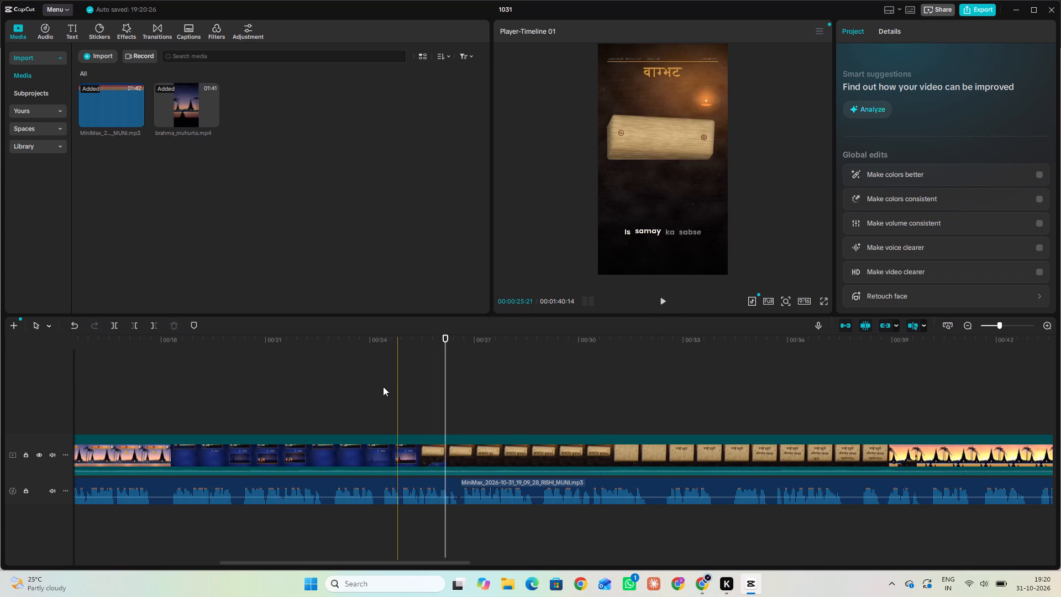
Replay short stretches from about 23.5 s and 20.5 s to compare the narration with the 5:24 and 4:24 captions.
click(348, 394)
click(664, 304)
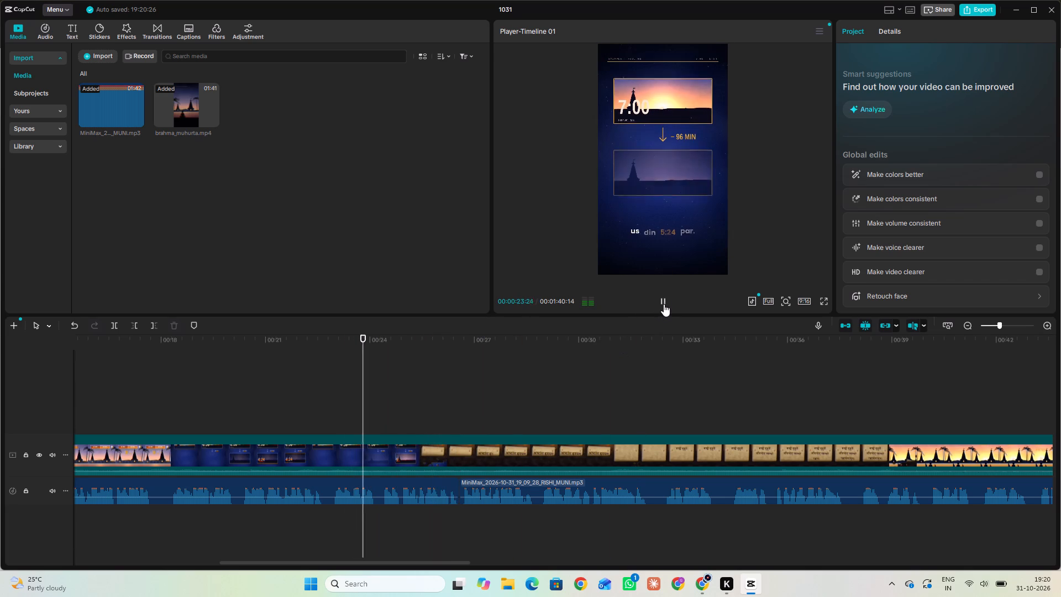
click(664, 304)
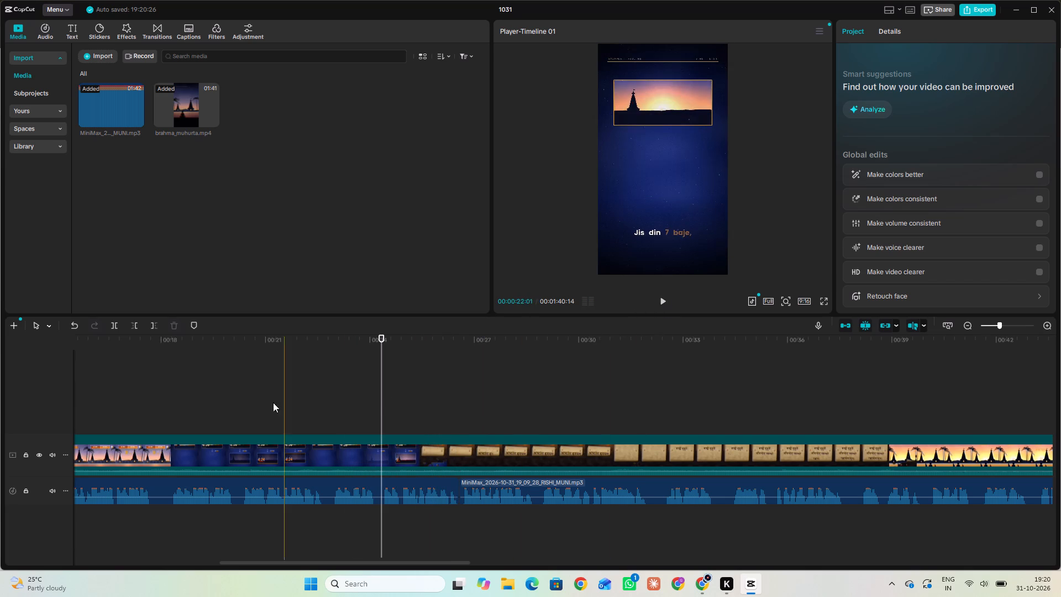
click(253, 394)
click(664, 299)
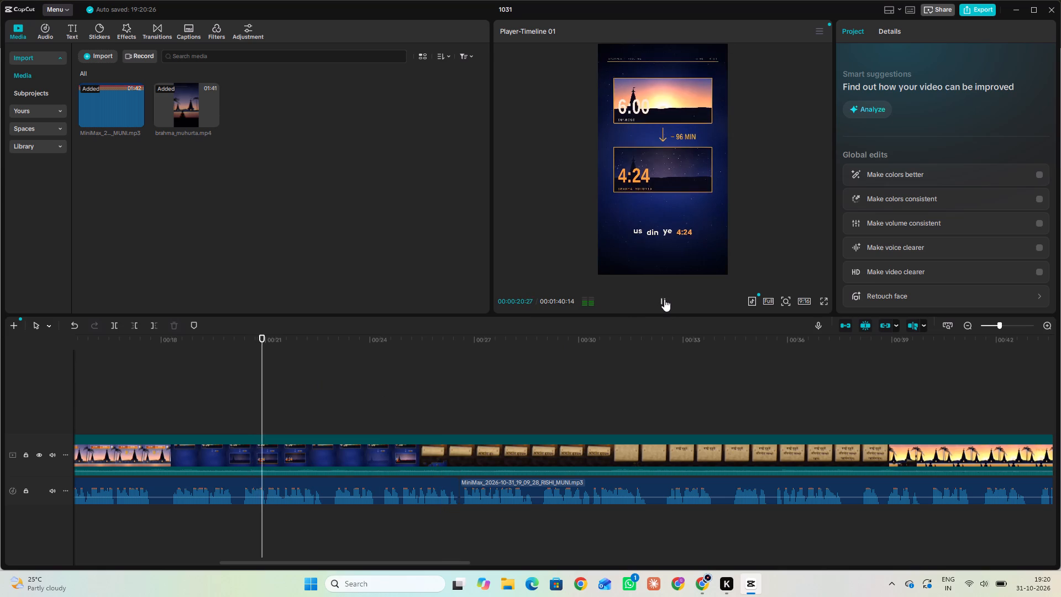
click(664, 299)
click(664, 300)
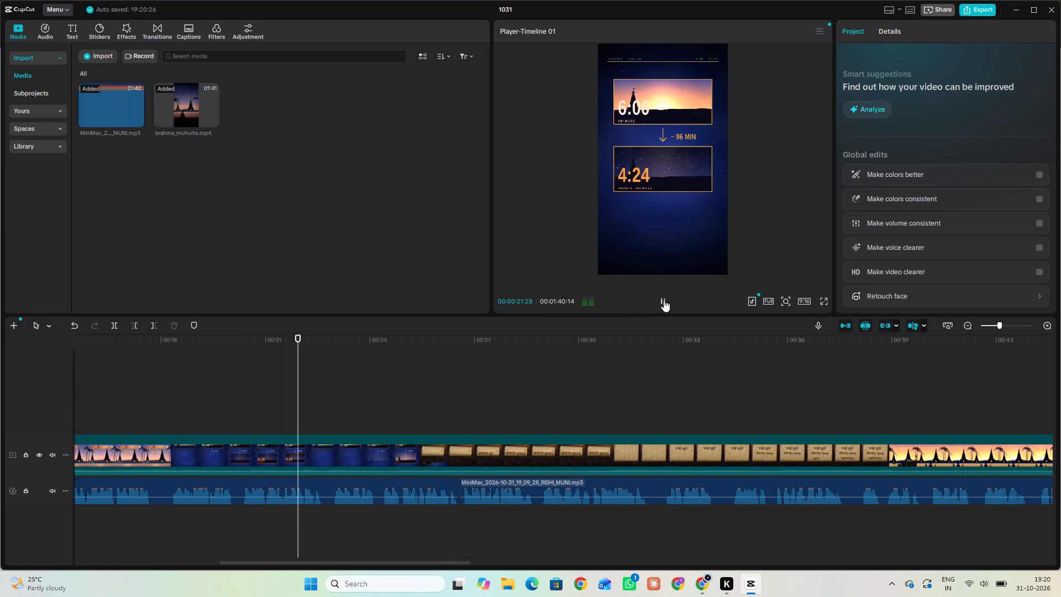
click(664, 300)
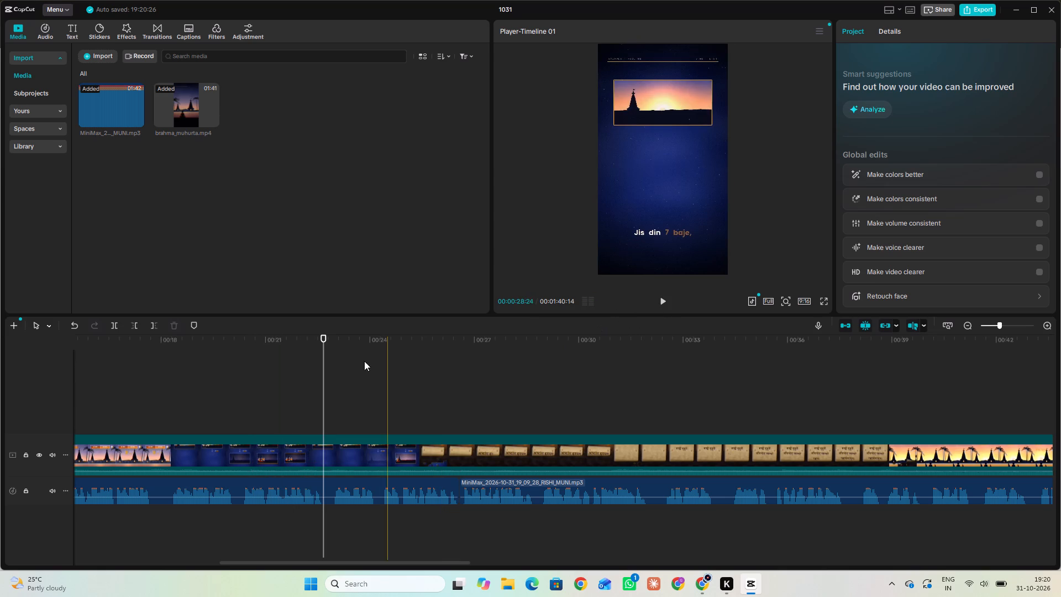
Play from 00:00:18:05 to about 22.5 s in short bursts to check the narration against the sunrise time captions.
click(167, 407)
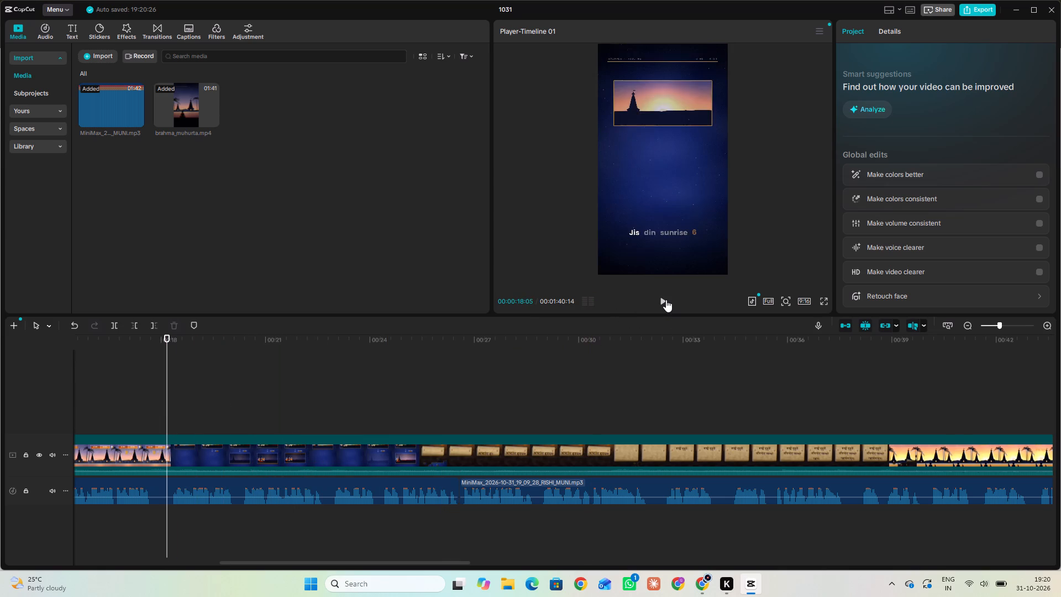
click(666, 300)
click(666, 300)
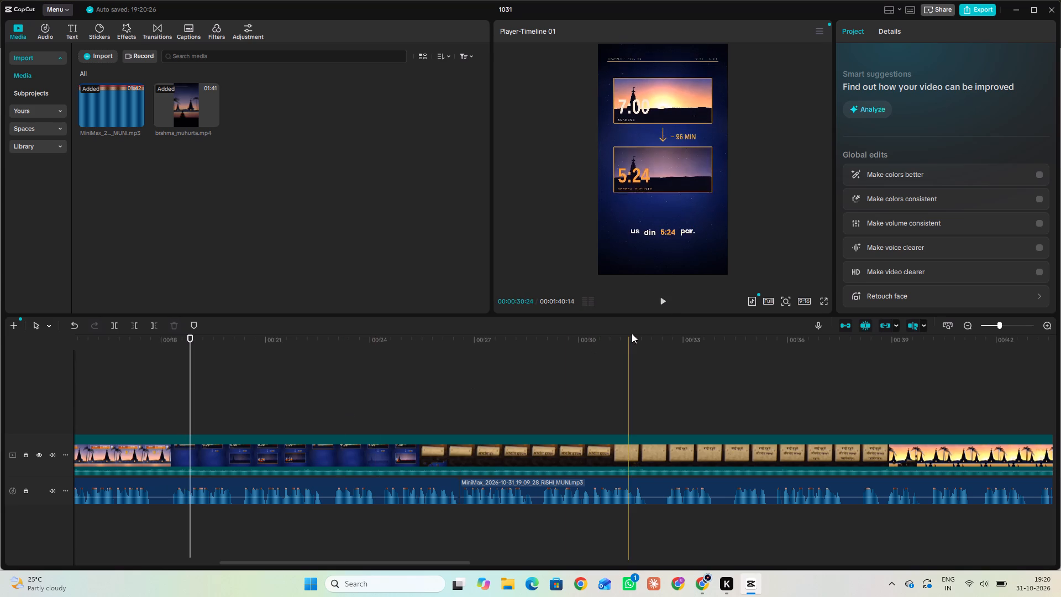
click(666, 300)
click(666, 300)
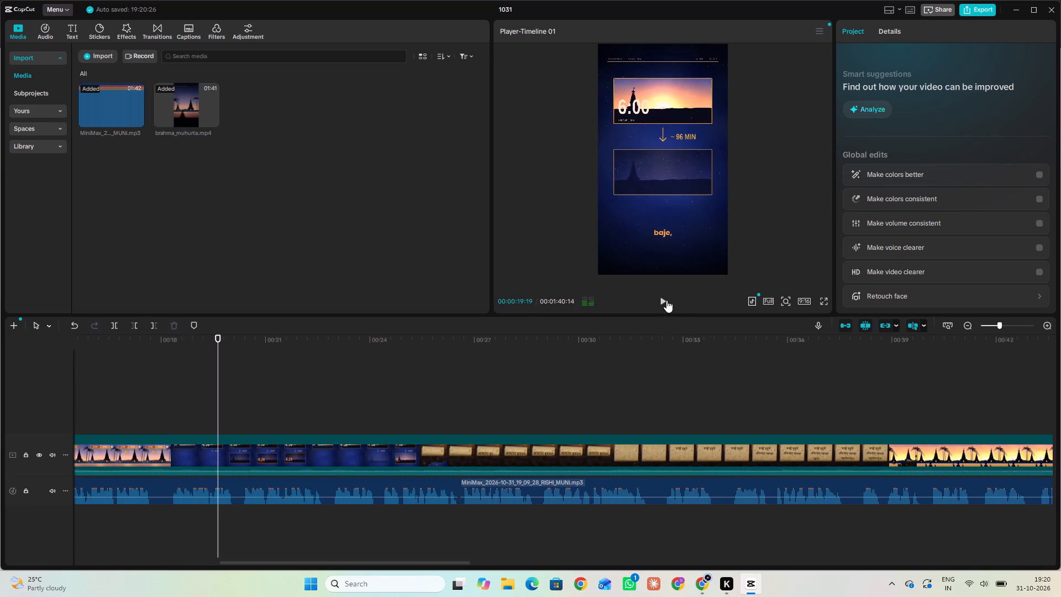
double_click(666, 300)
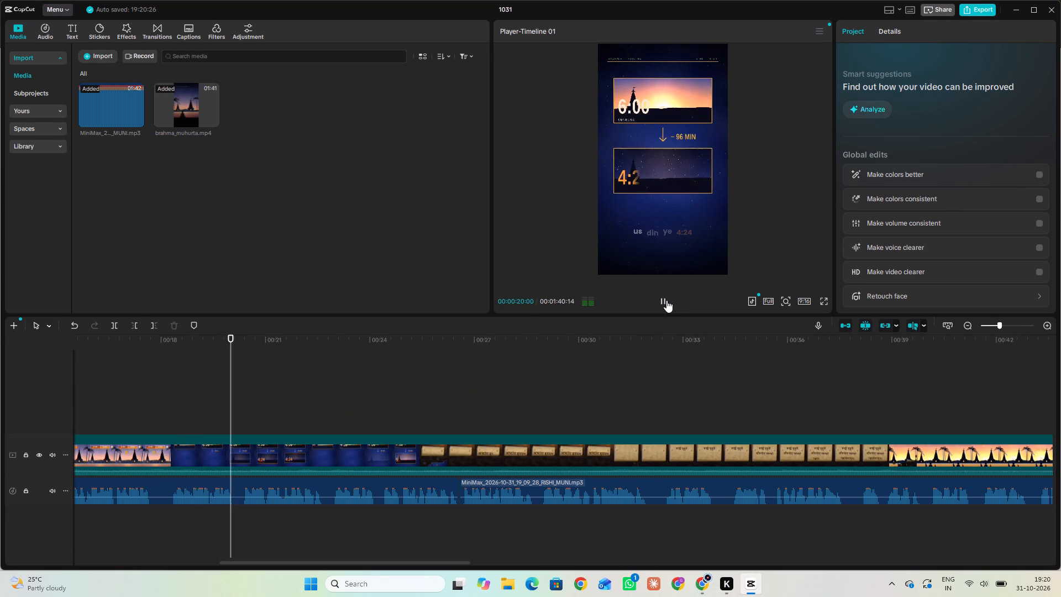
click(666, 300)
click(666, 300)
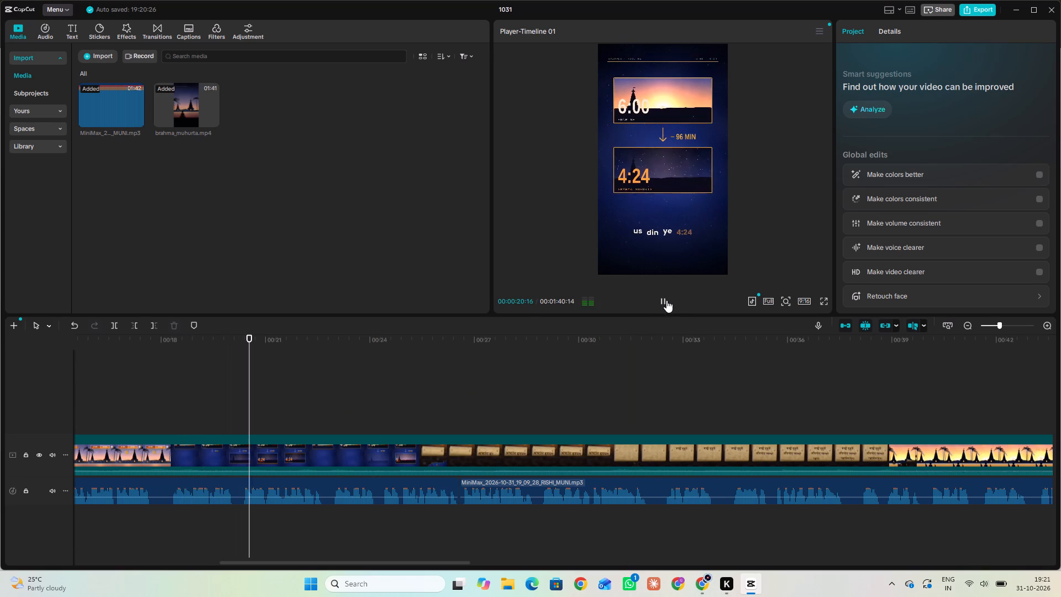
click(661, 296)
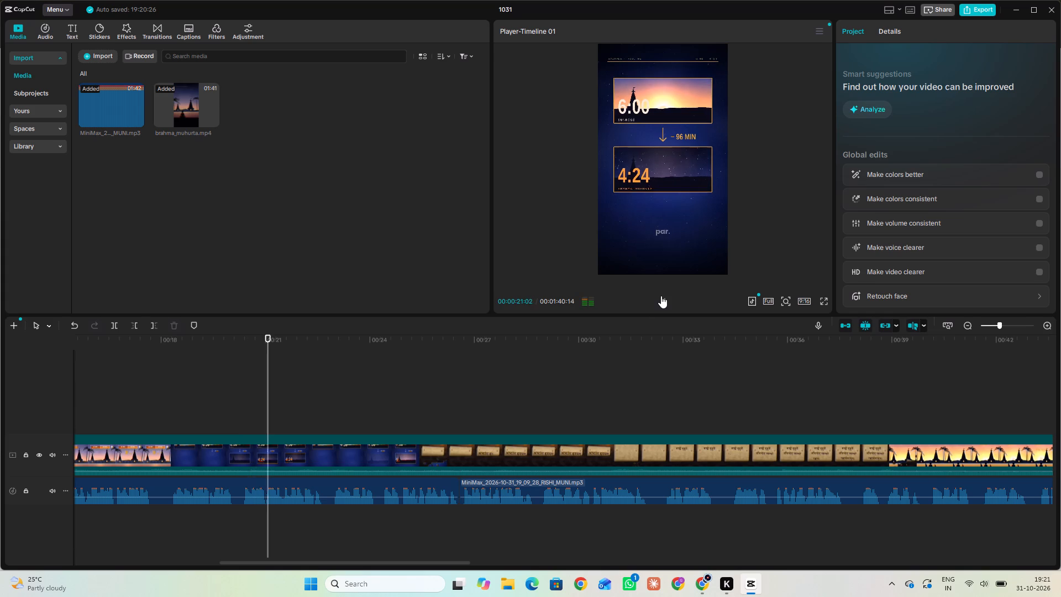
click(661, 296)
click(663, 296)
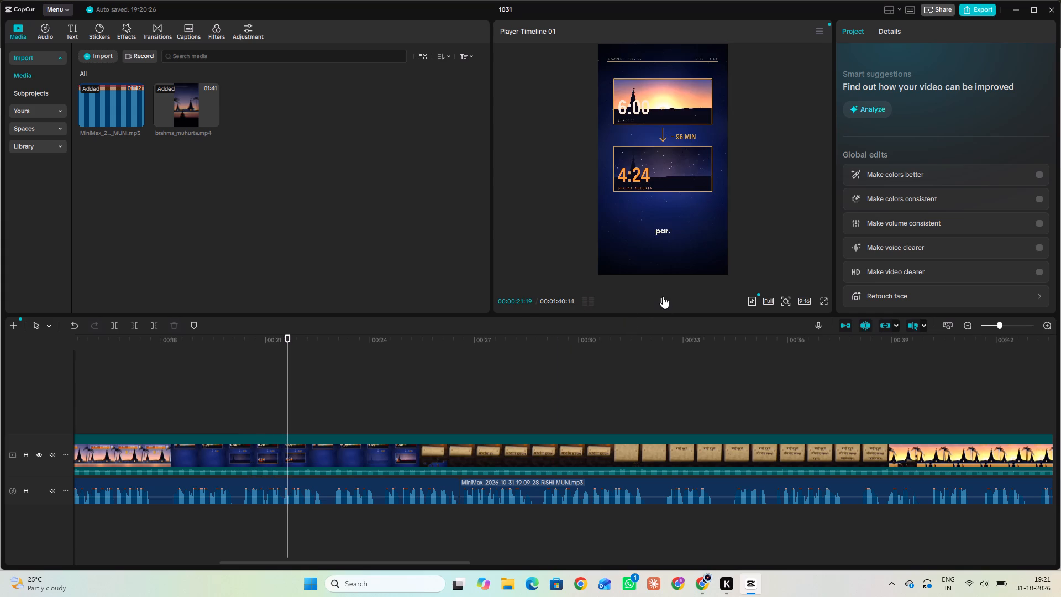
click(663, 296)
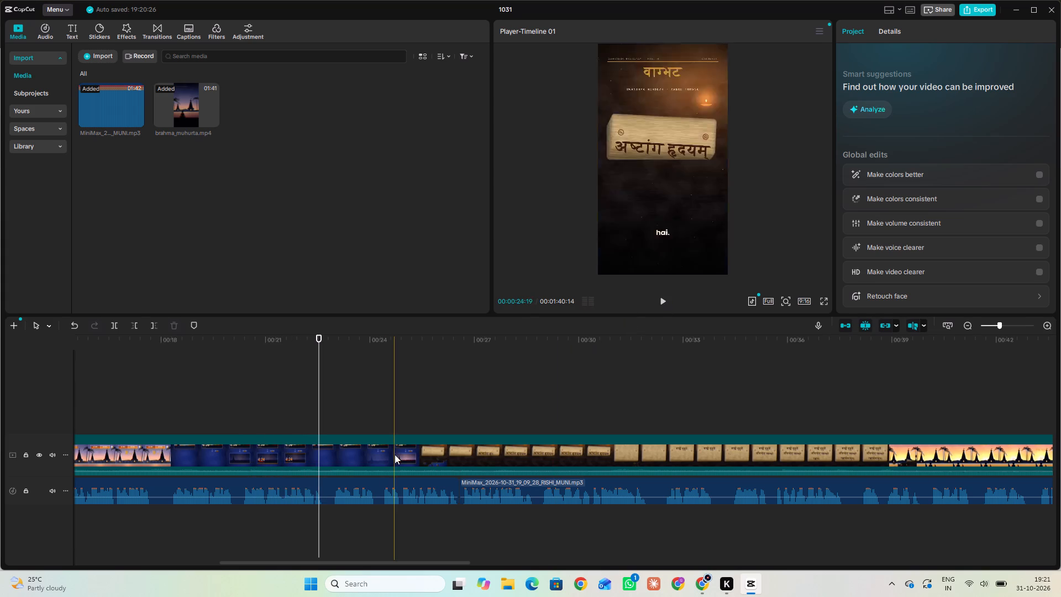
Split the voiceover clip at about 00:00:22:20, in the silent gap before the phrase for the 7:00 sunrise.
click(320, 417)
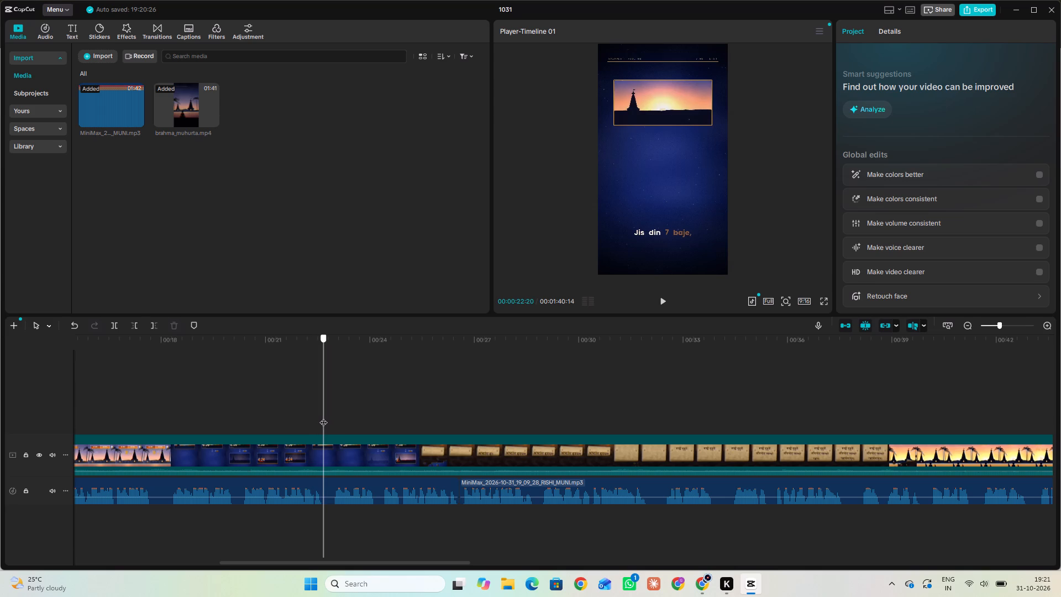
click(329, 486)
click(112, 320)
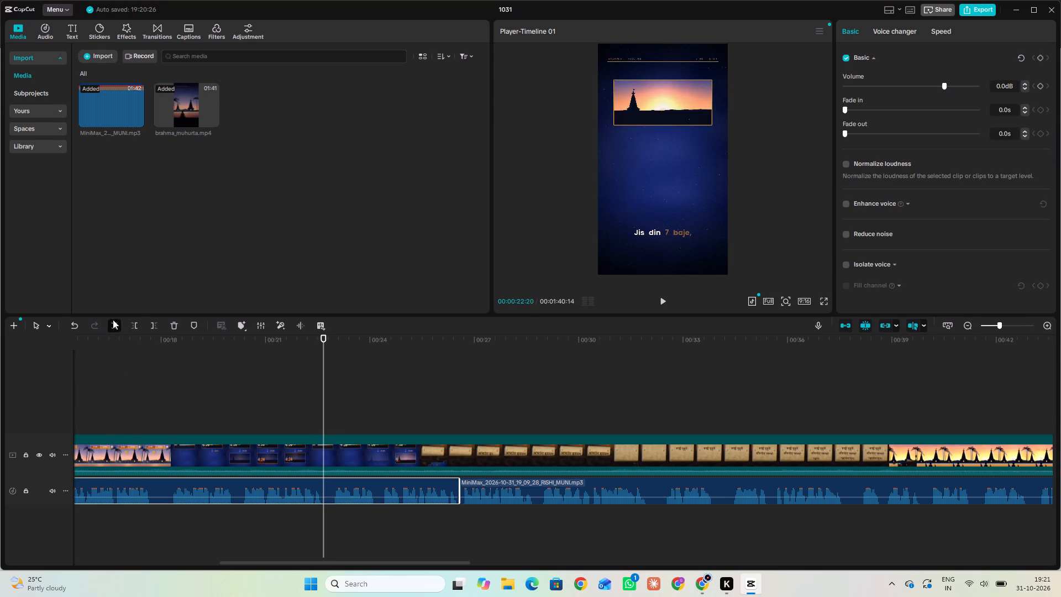
Trim about a quarter second of silence off the start of the new middle voiceover clip and move it back against the preceding clip.
drag(322, 481, 327, 481)
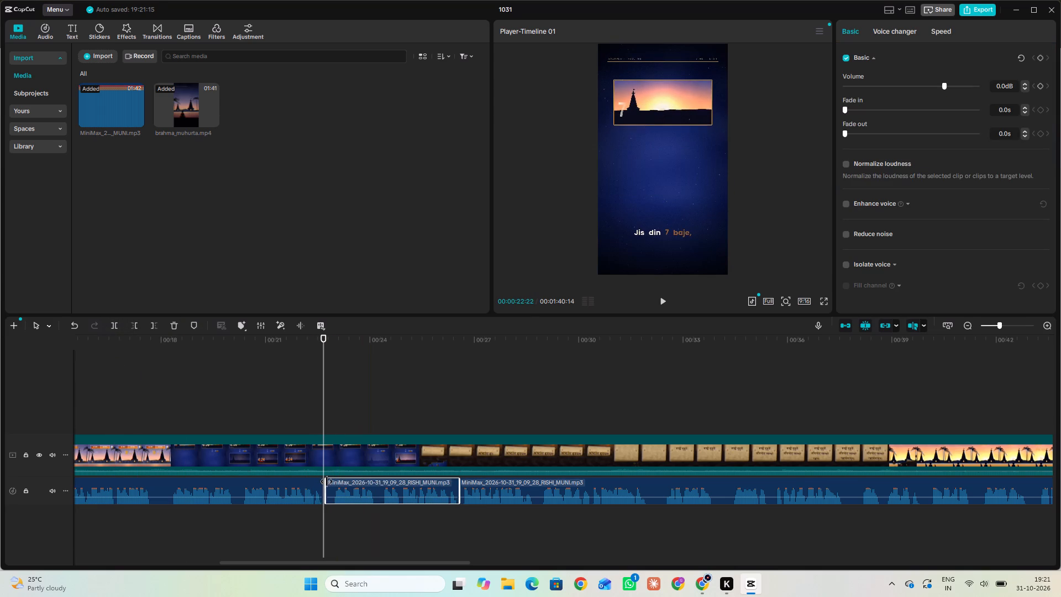
drag(327, 481, 333, 481)
drag(373, 484, 367, 484)
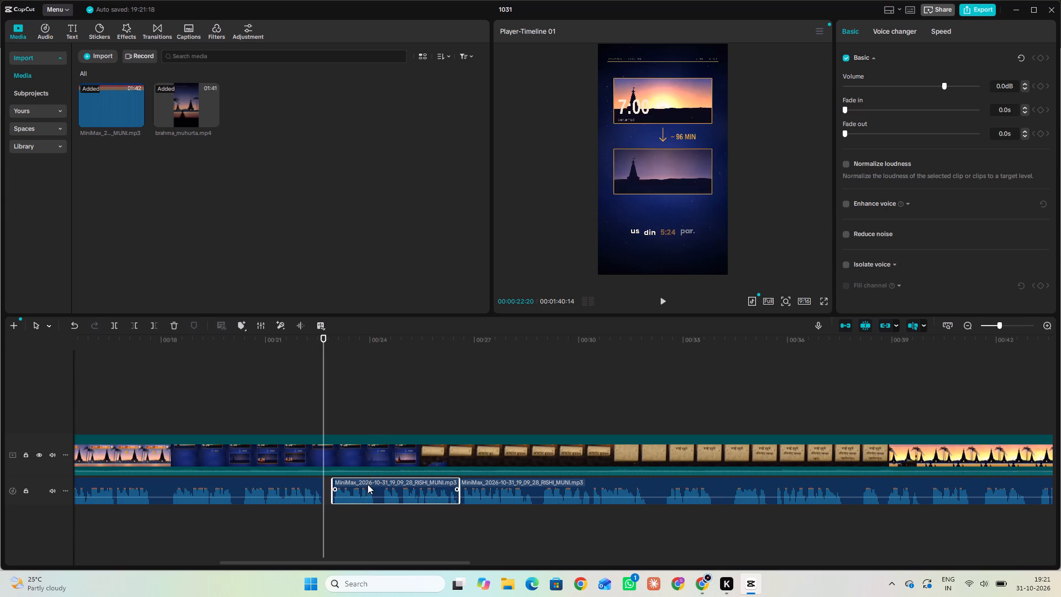
drag(367, 484, 365, 484)
Check the narration from 00:00:22:05 to 00:00:26:01, and close the gap before the last voiceover clip by moving it against the preceding clip.
click(306, 429)
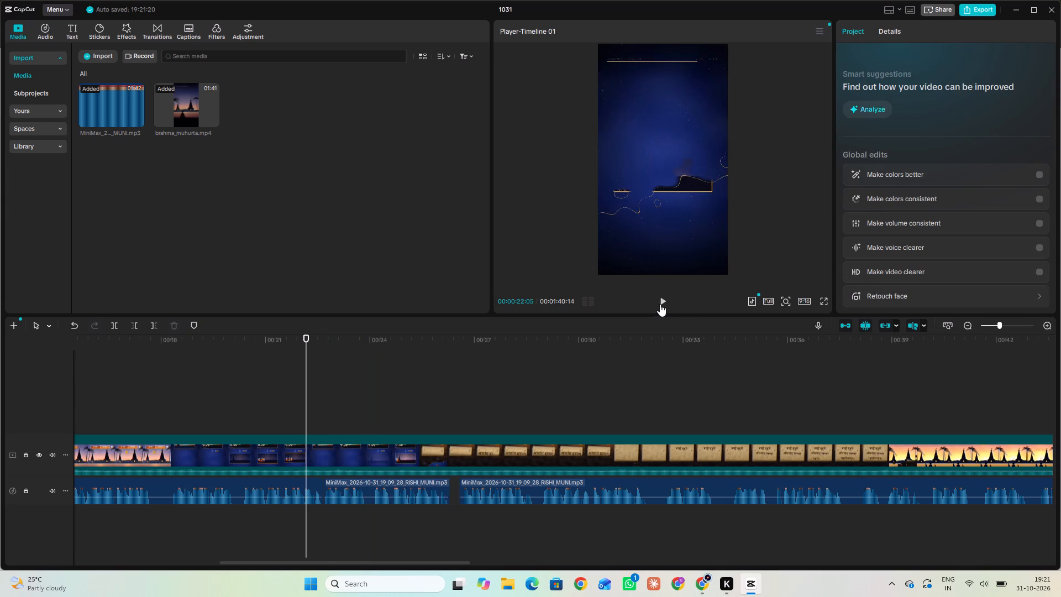
click(664, 300)
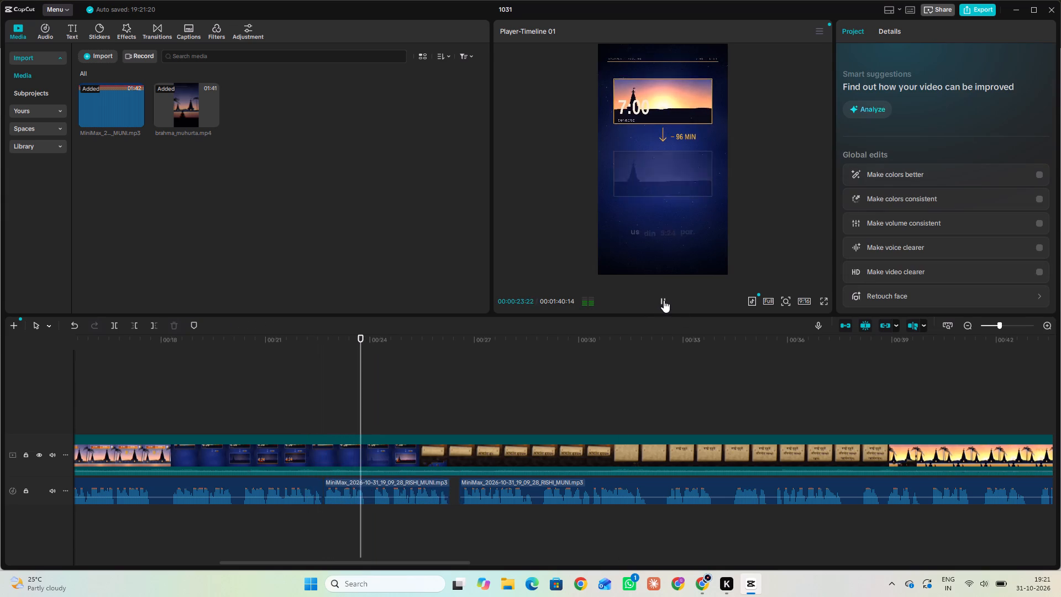
click(664, 300)
click(664, 300)
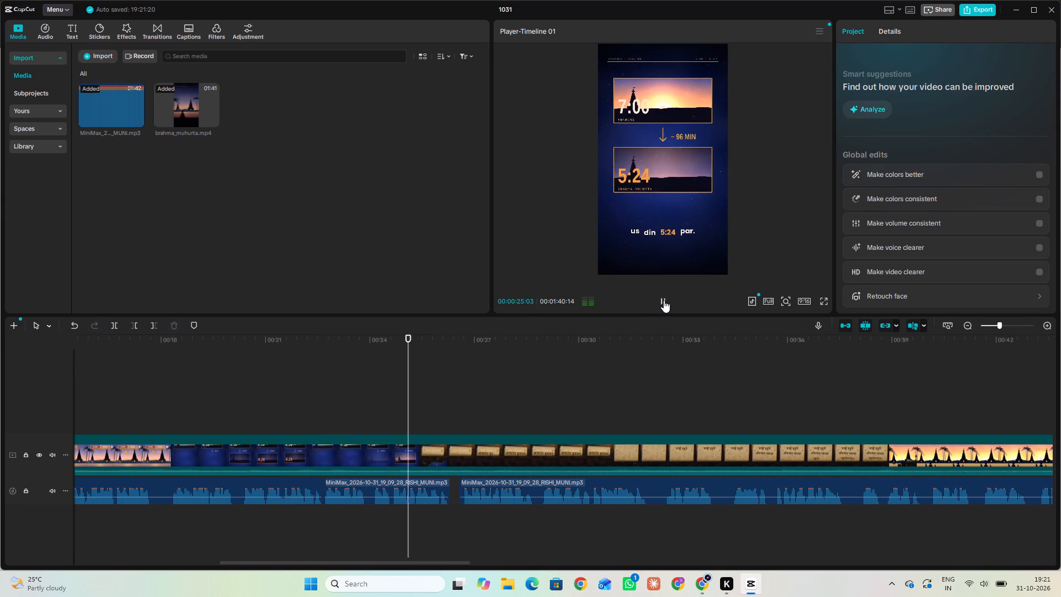
click(664, 300)
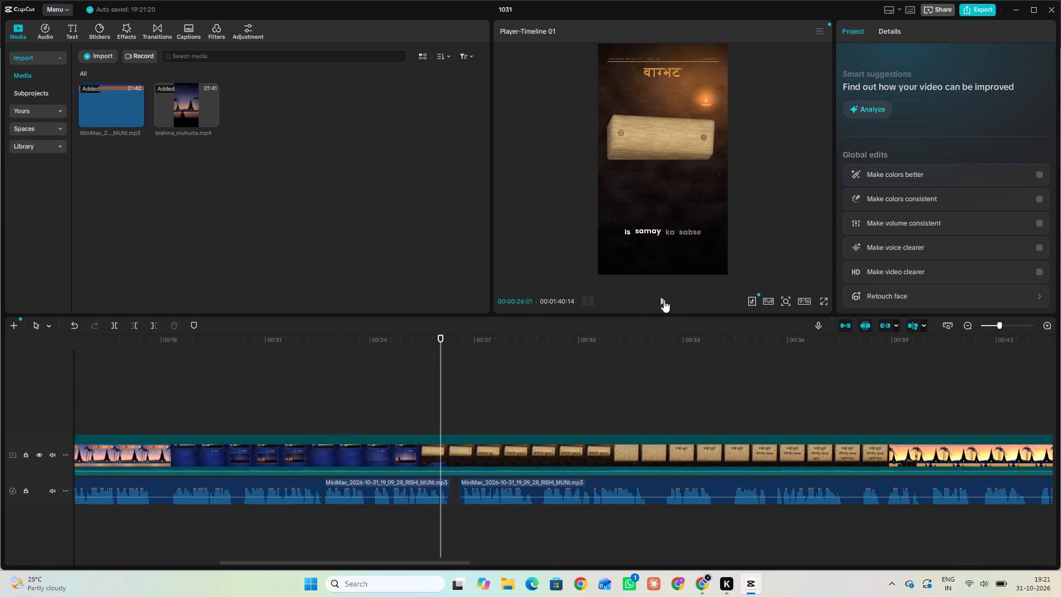
drag(532, 481, 519, 479)
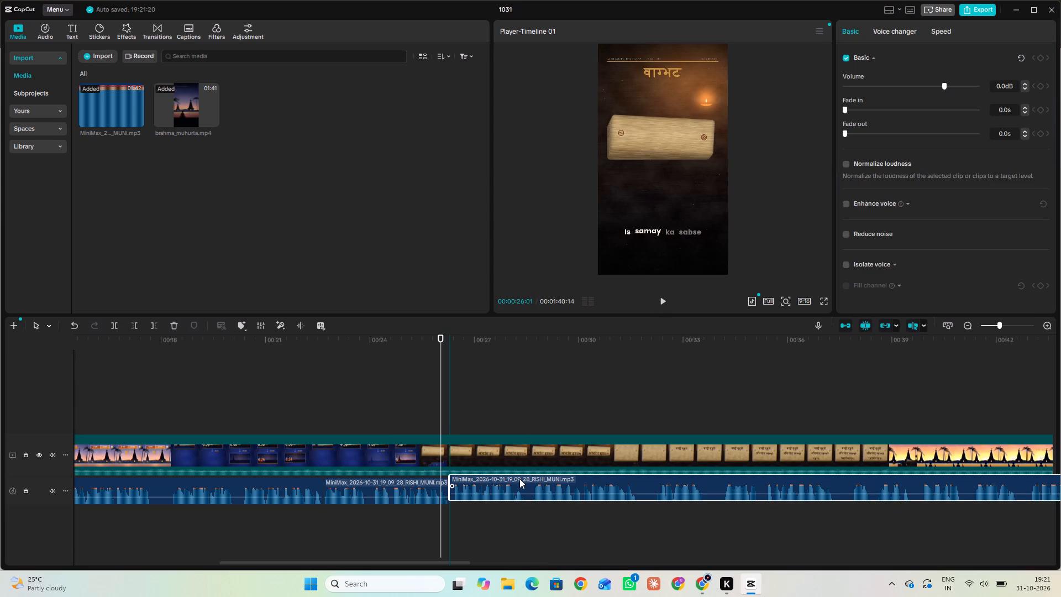
drag(519, 479, 520, 482)
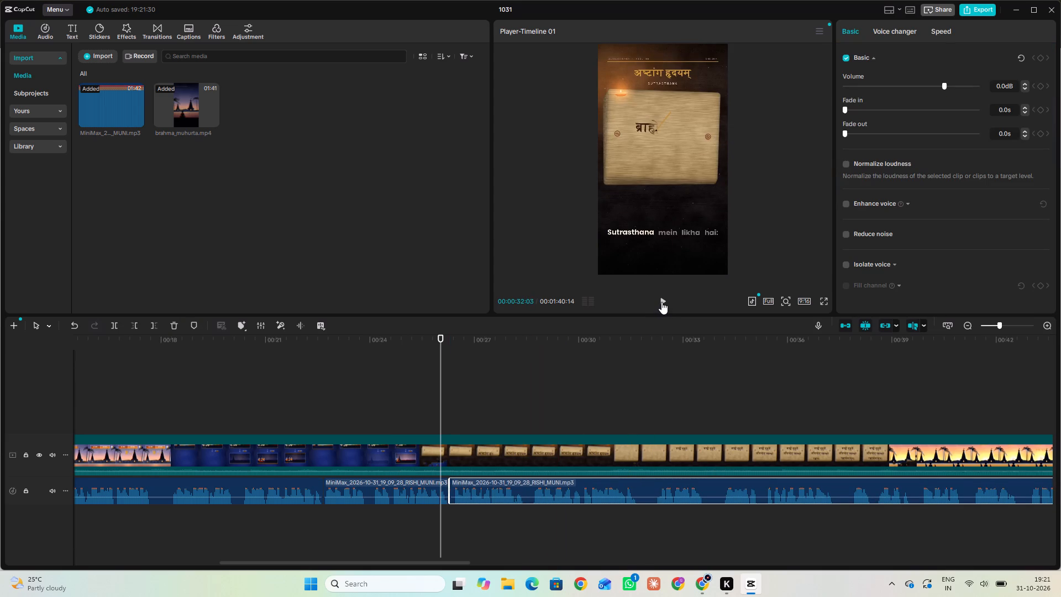
Play from 00:00:26:01 to about 00:00:32:28 in short bursts to check the narration against the Ashtanga Hridayam and Sutrasthana captions.
click(661, 302)
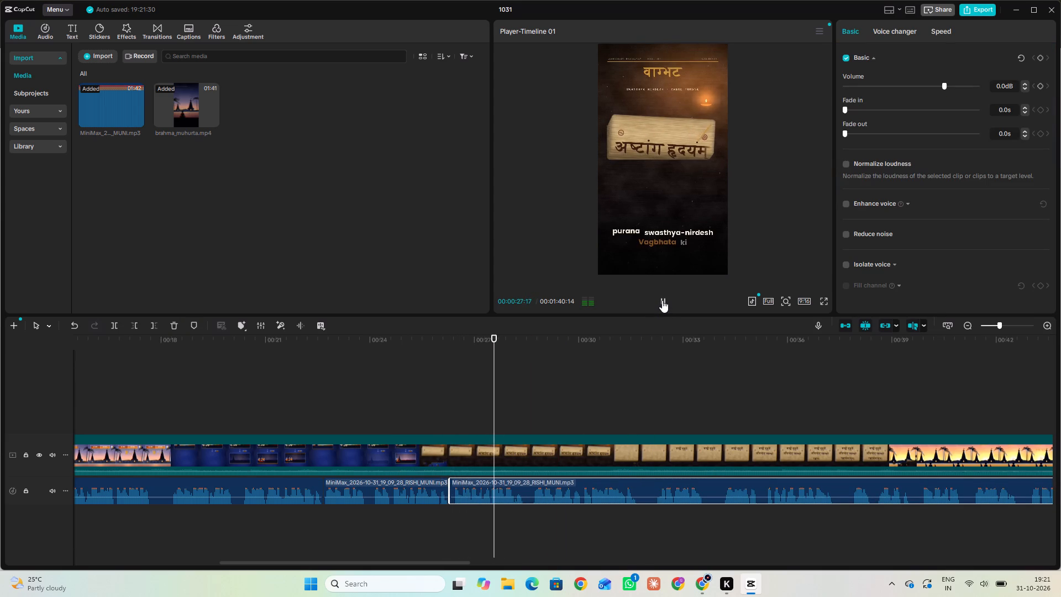
click(662, 300)
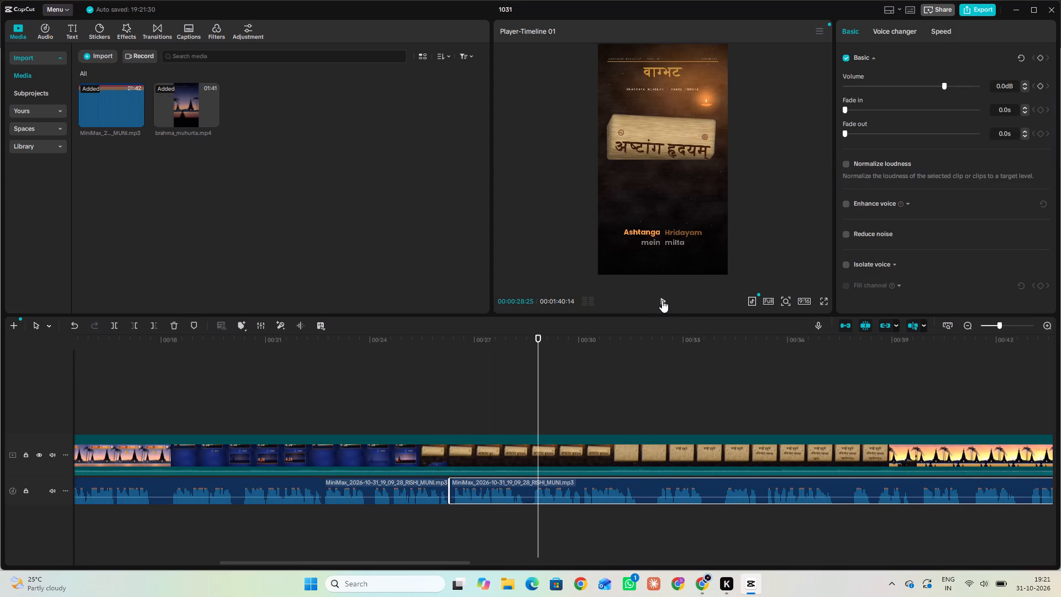
click(662, 300)
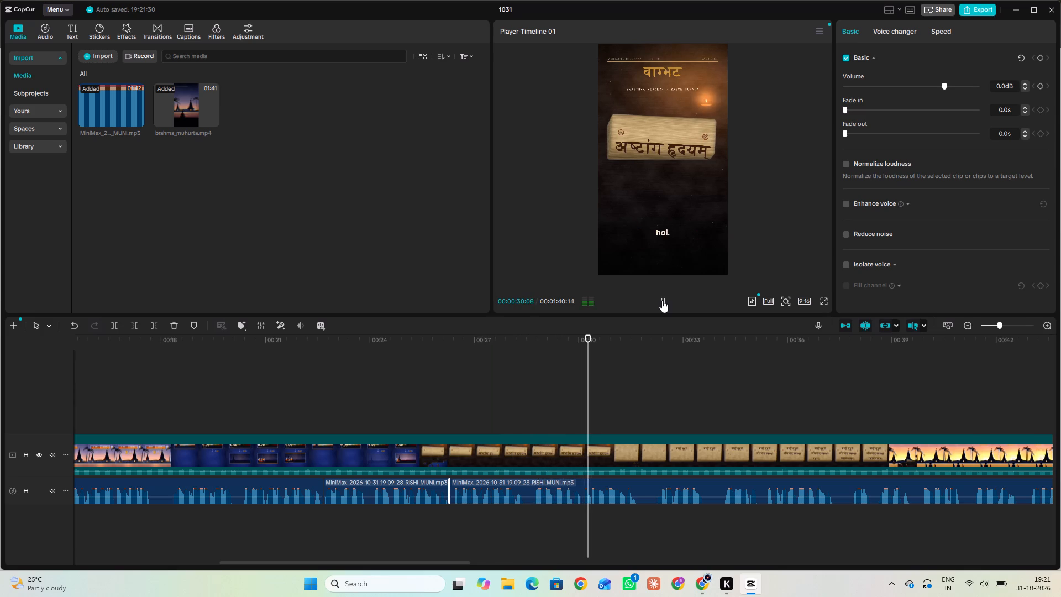
click(662, 300)
click(662, 300)
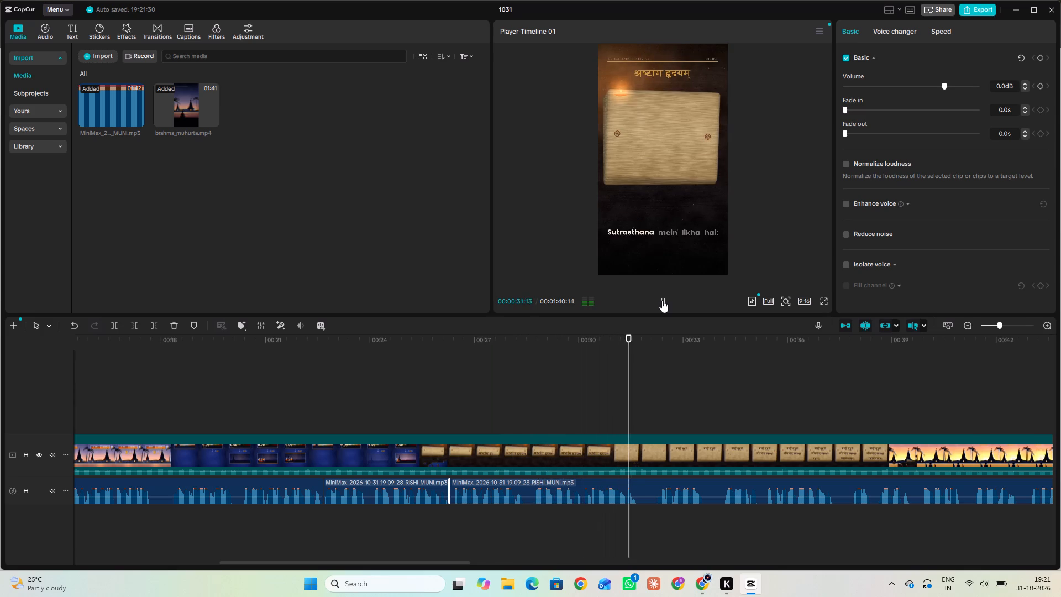
click(662, 300)
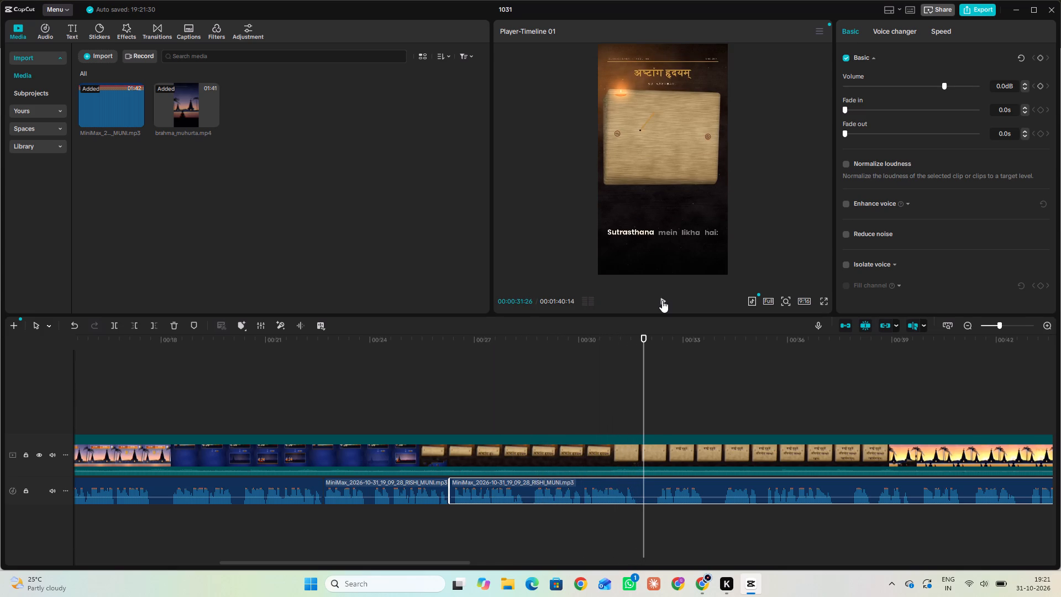
click(662, 300)
click(662, 300)
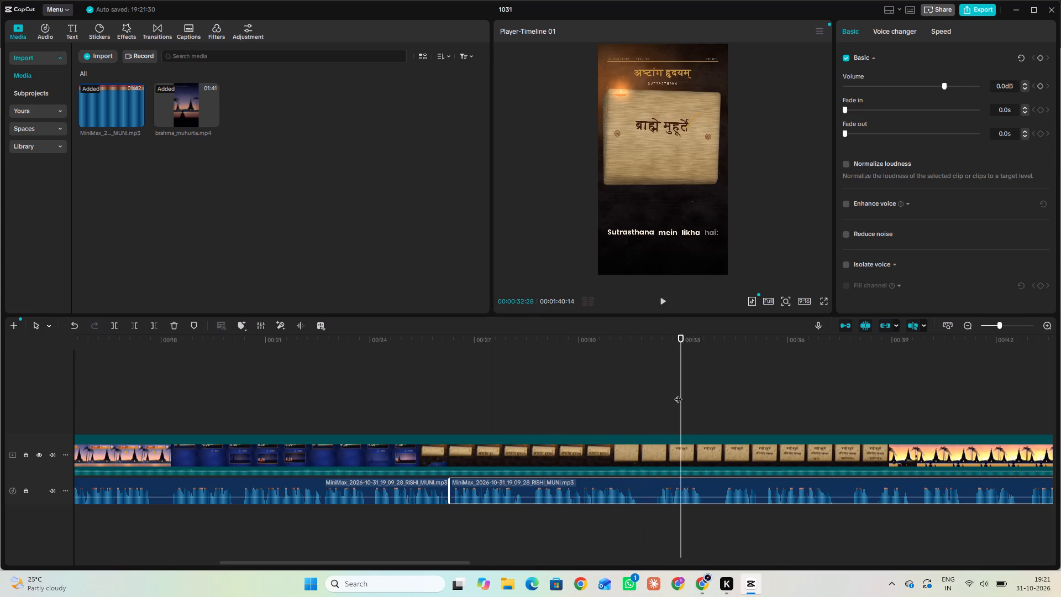
Split the last voiceover clip at 00:00:31:22, in the pause before the Sutrasthana phrase.
drag(678, 392, 639, 383)
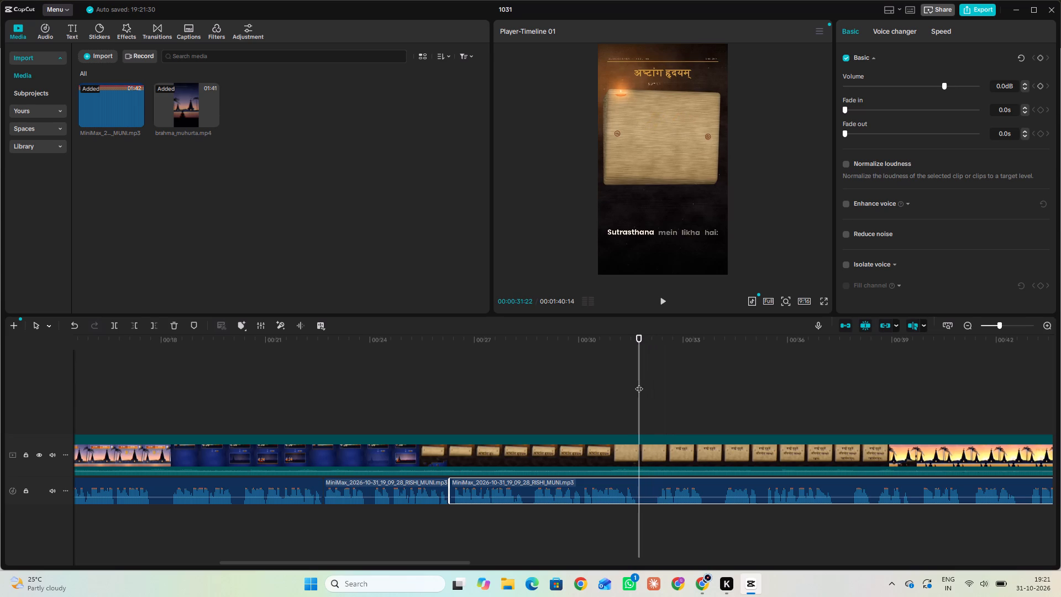
click(115, 321)
Trim just under half a second of silence off the start of the new last voiceover clip and move it back against the preceding clip.
drag(638, 483, 647, 483)
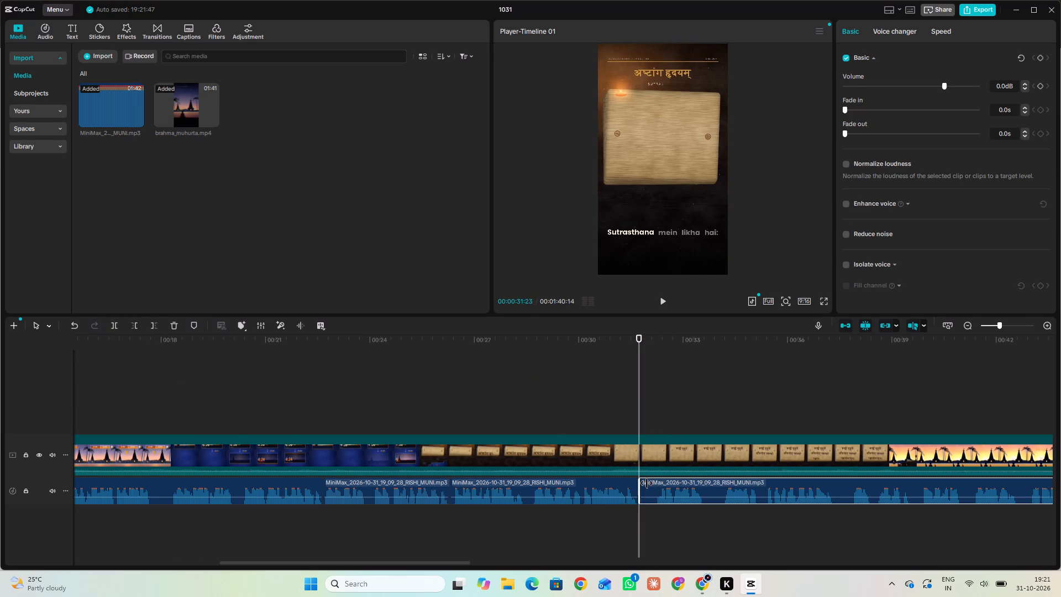
drag(647, 483, 656, 486)
drag(677, 481, 661, 481)
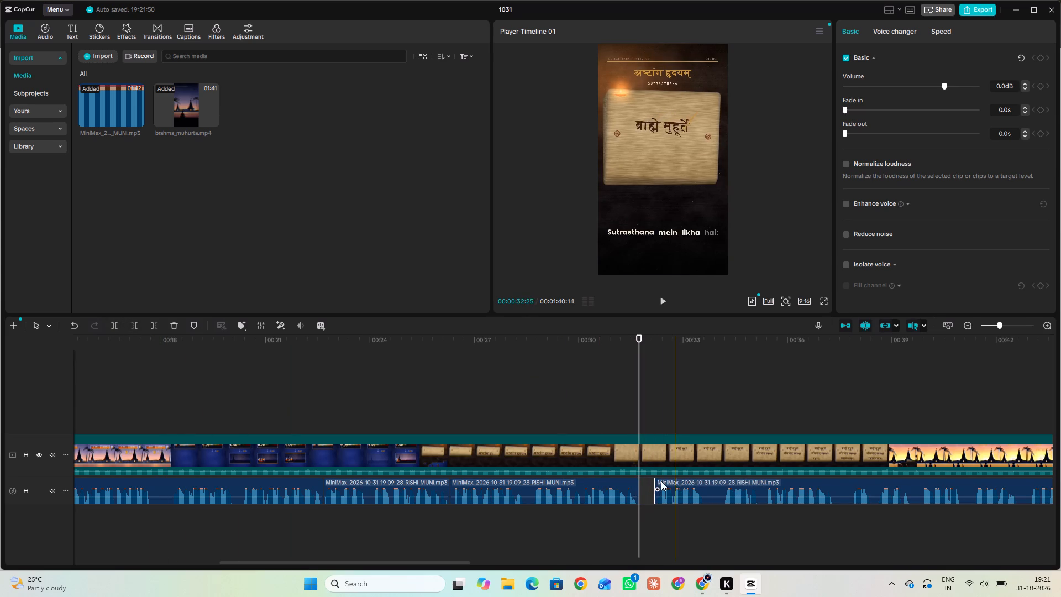
drag(661, 481, 663, 481)
Play from 00:00:30:24 to 00:00:38:28, and replay from about 36 s, to compare the narration with the Sutrasthana and Sanskrit verse captions.
click(606, 407)
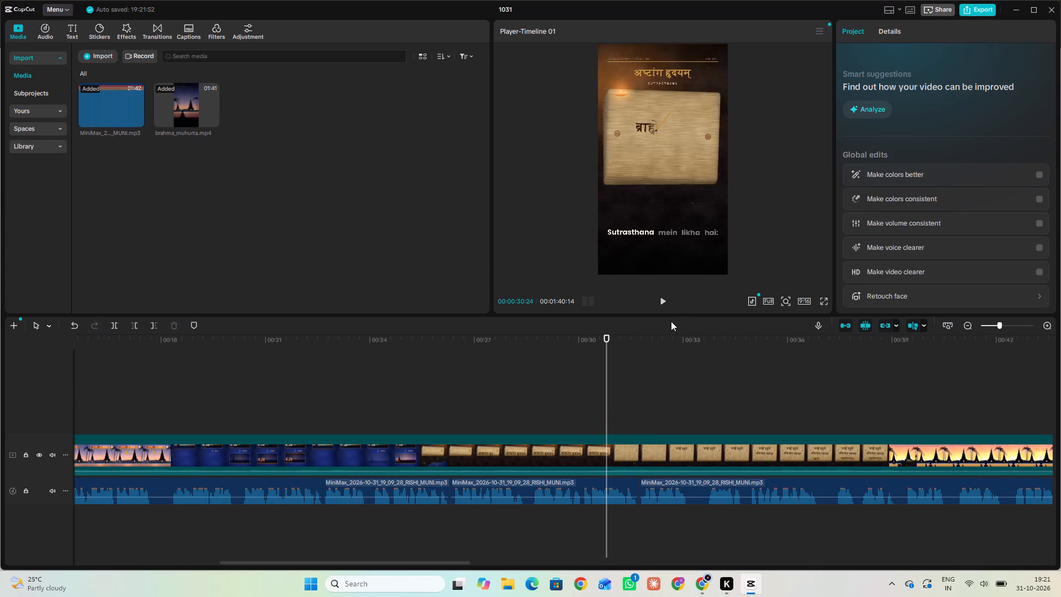
click(664, 304)
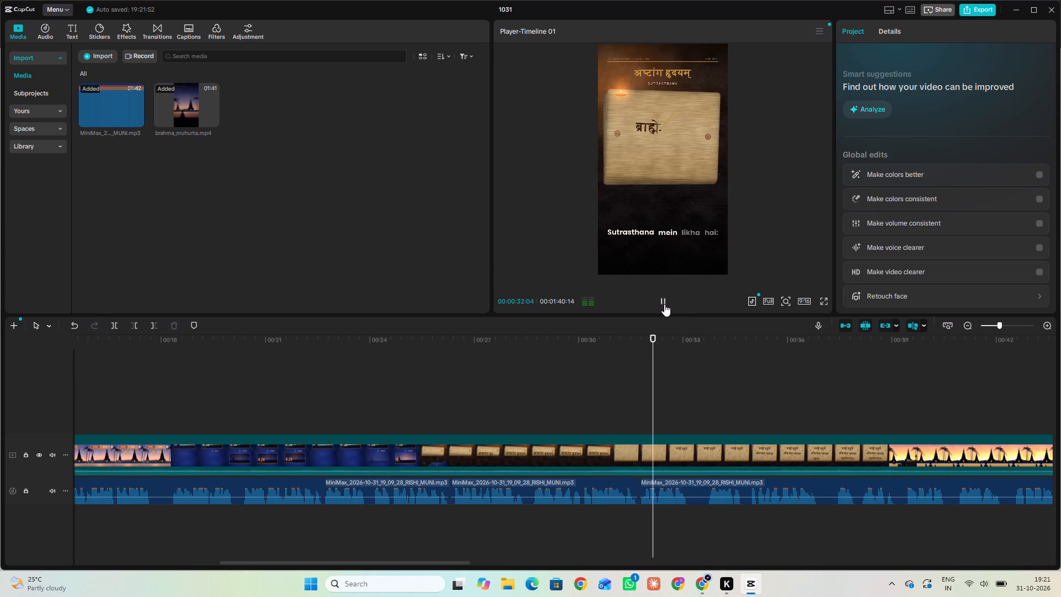
click(664, 304)
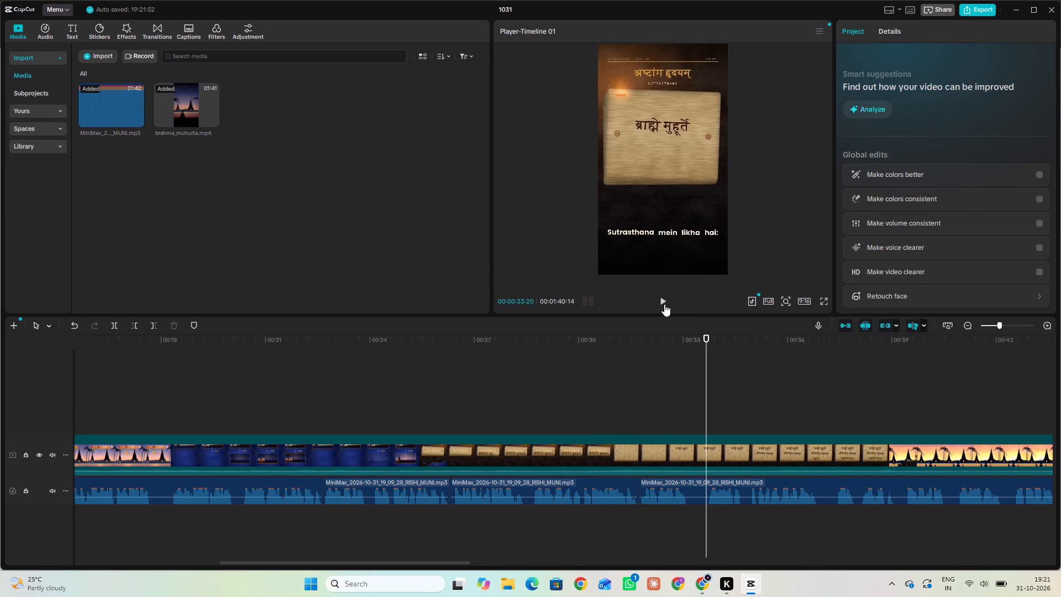
click(664, 304)
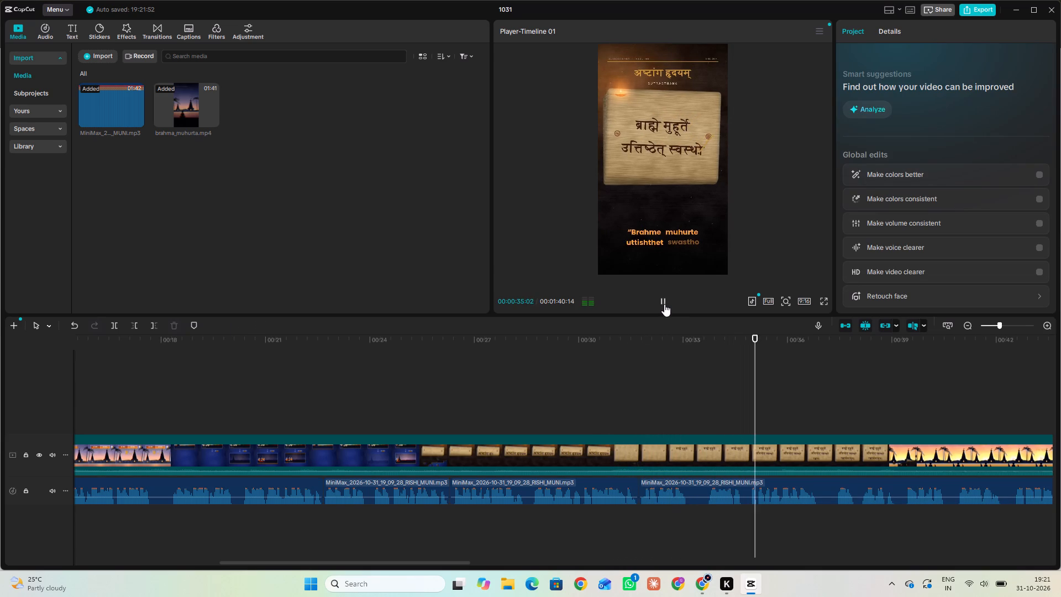
click(664, 304)
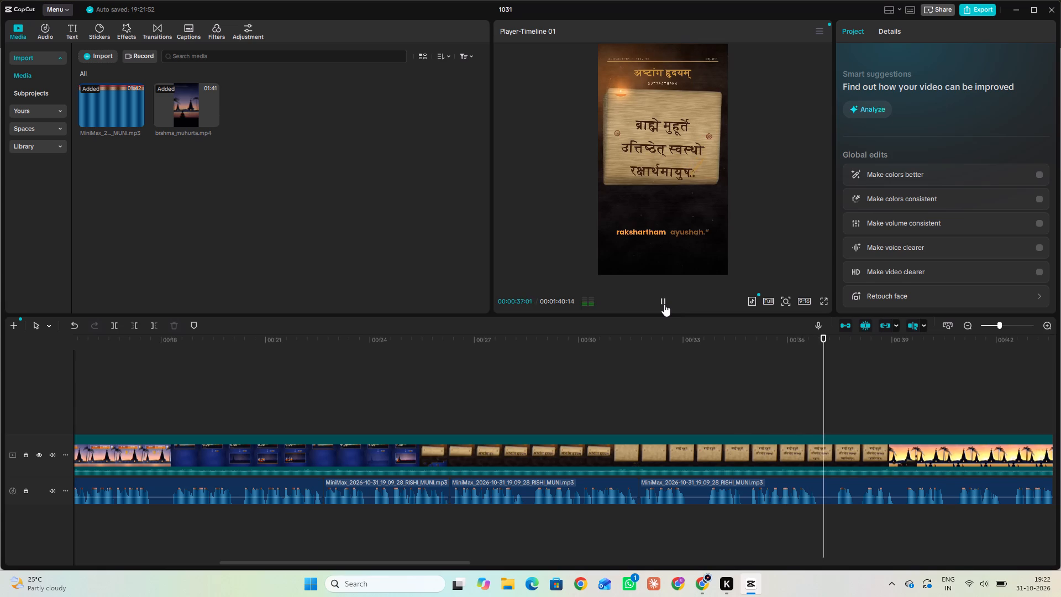
click(664, 304)
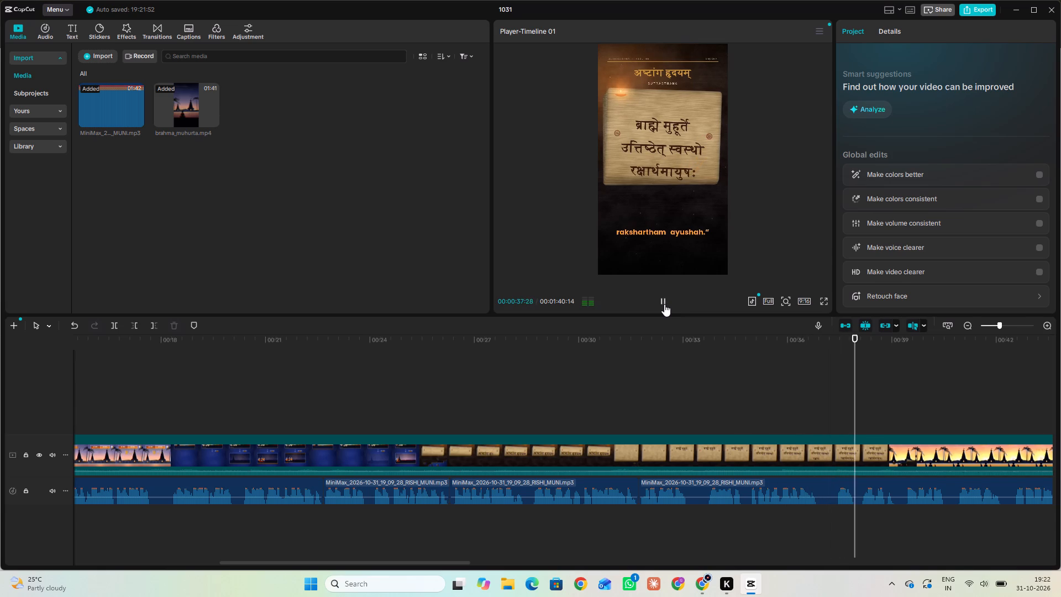
click(664, 304)
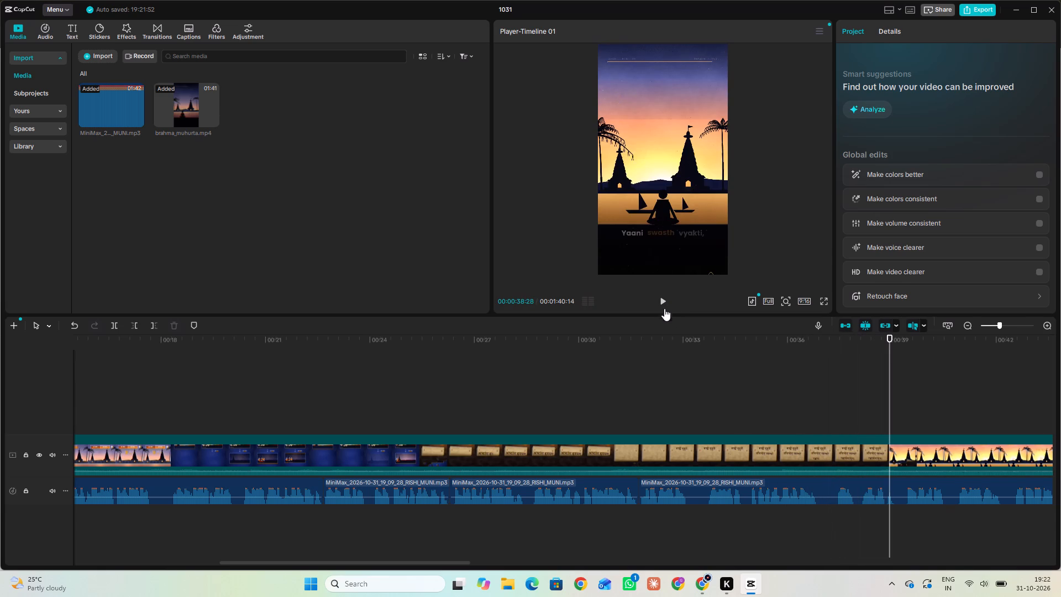
click(785, 397)
click(658, 298)
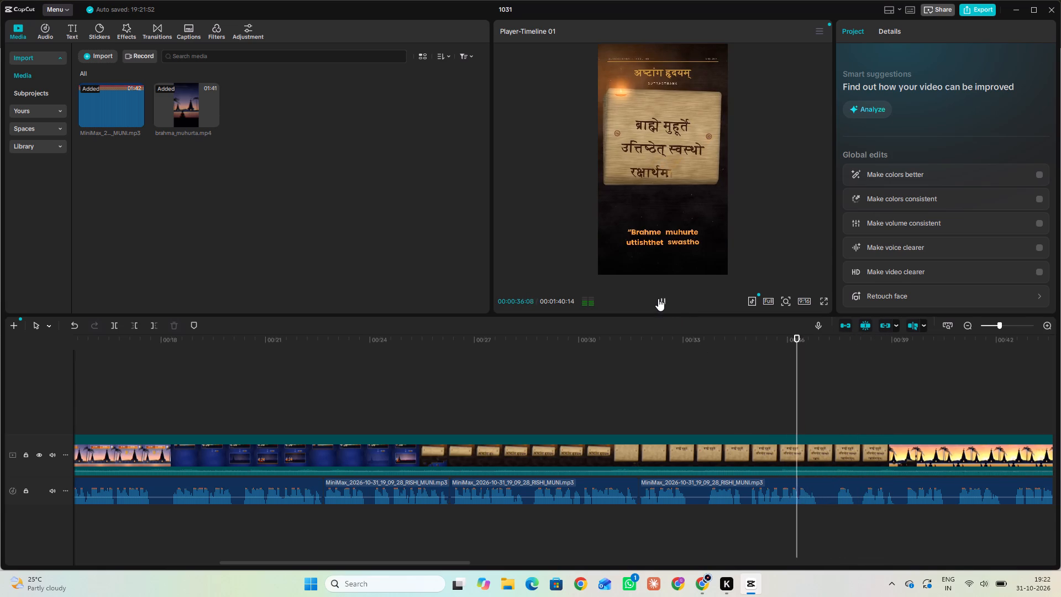
click(658, 298)
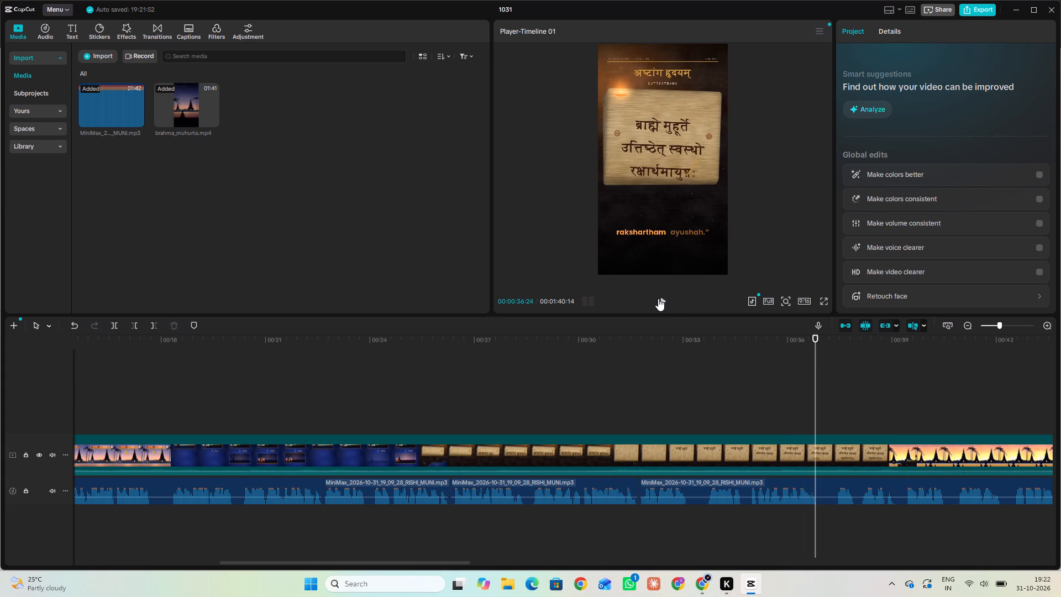
double_click(658, 298)
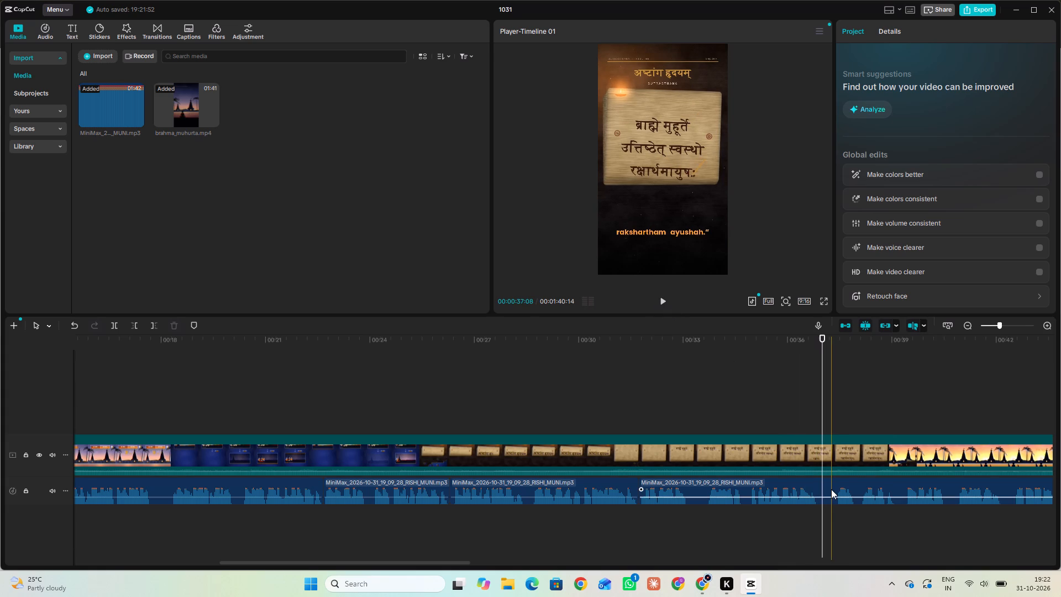
Split the last voiceover clip at 00:00:37:00, in the silent gap during the "rakshartham ayushah" caption.
click(831, 489)
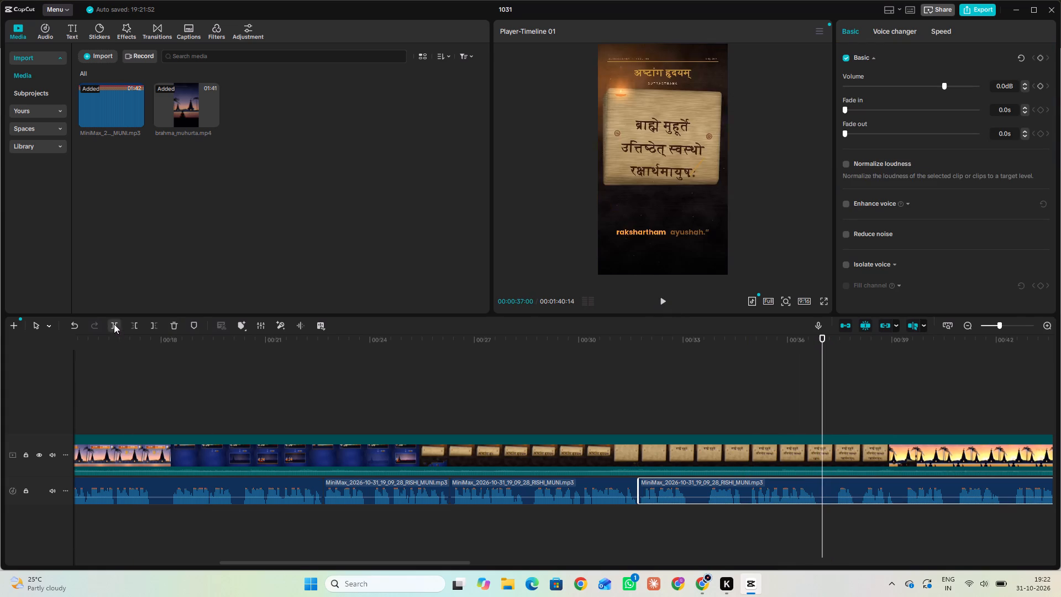
click(114, 324)
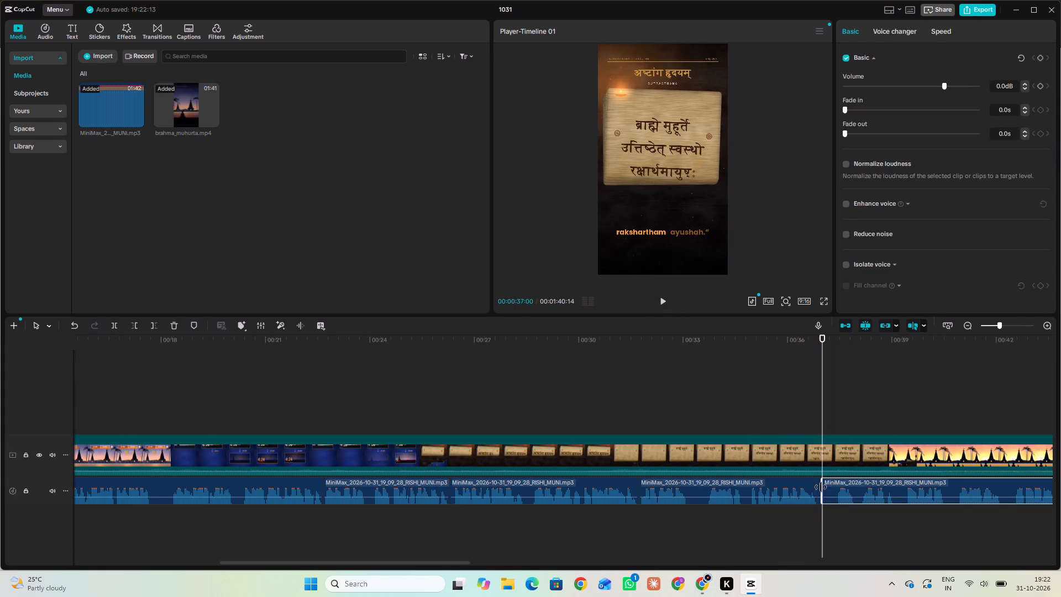
Trim about a third of a second of silence off the start of the new last voiceover clip and close the gap before it.
drag(821, 487, 834, 489)
click(799, 426)
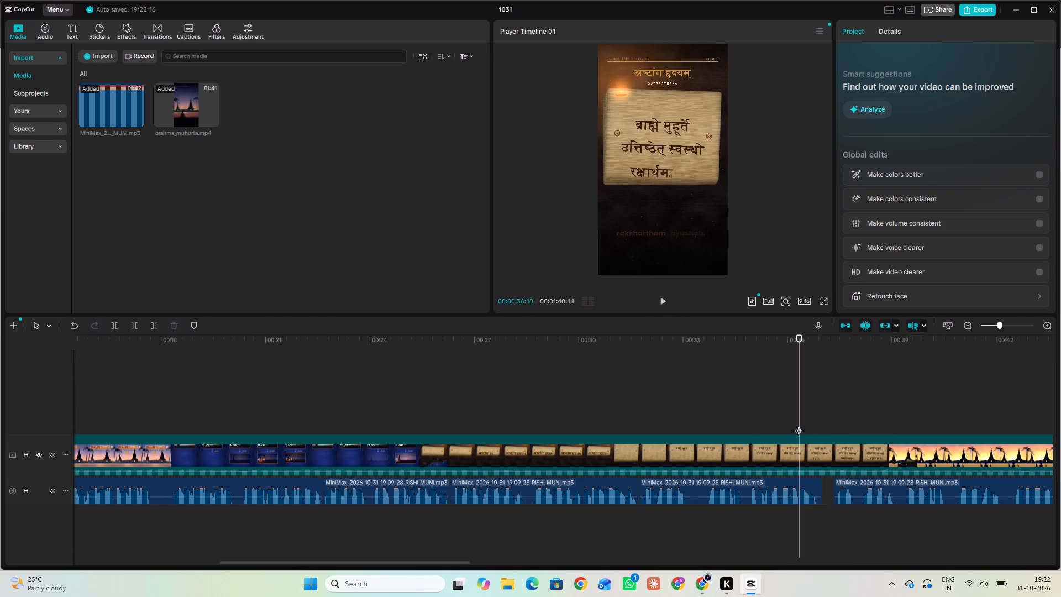
click(665, 297)
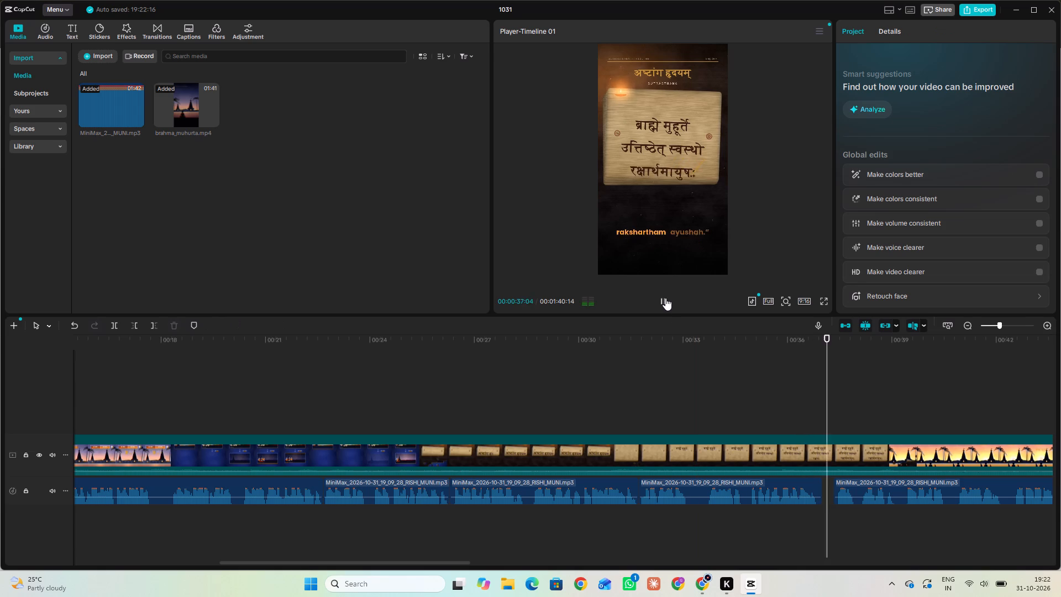
click(665, 298)
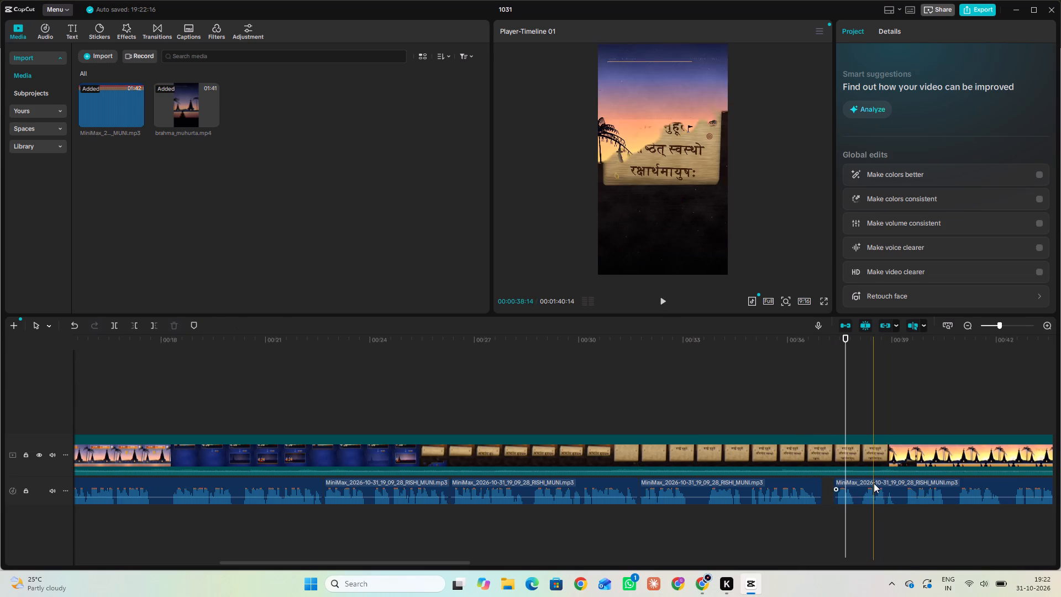
drag(874, 483, 865, 484)
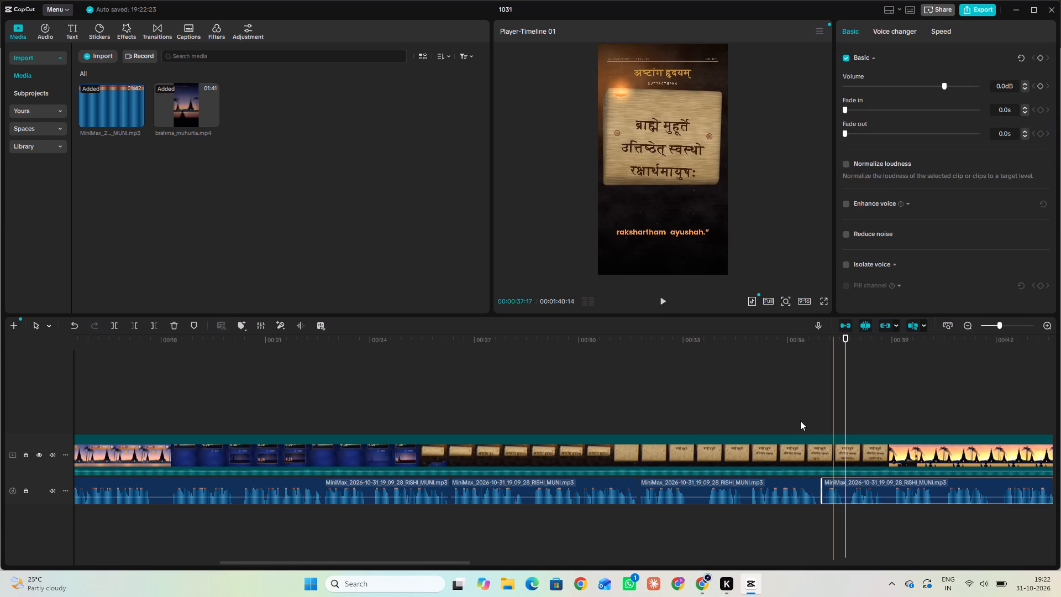
Play from about 36 s to 00:00:40:05 and move the last voiceover clip to 00:00:38:27, where the temple sunset scene starts.
click(797, 419)
click(663, 302)
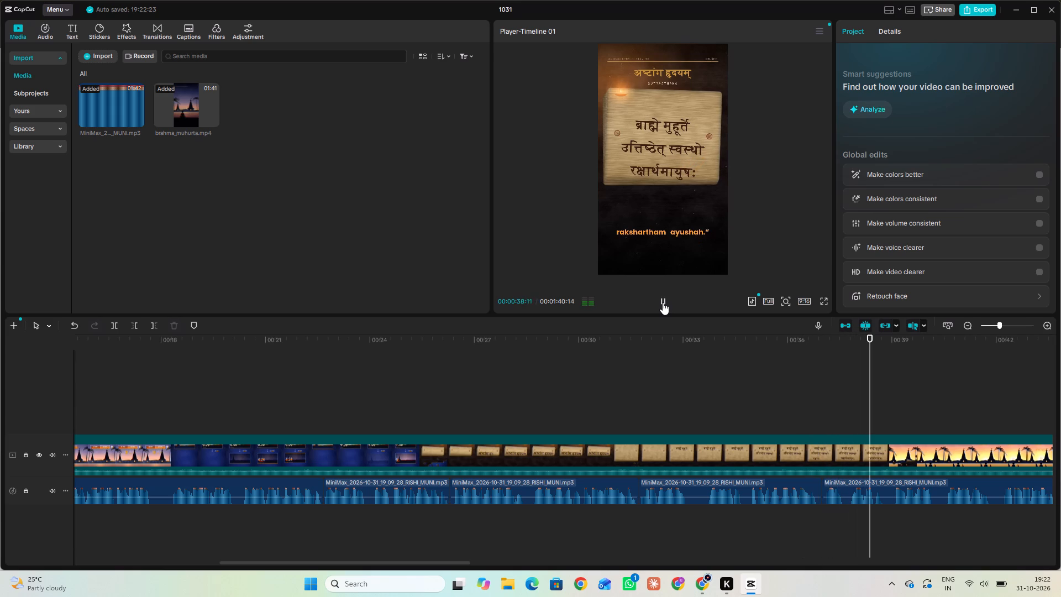
click(663, 302)
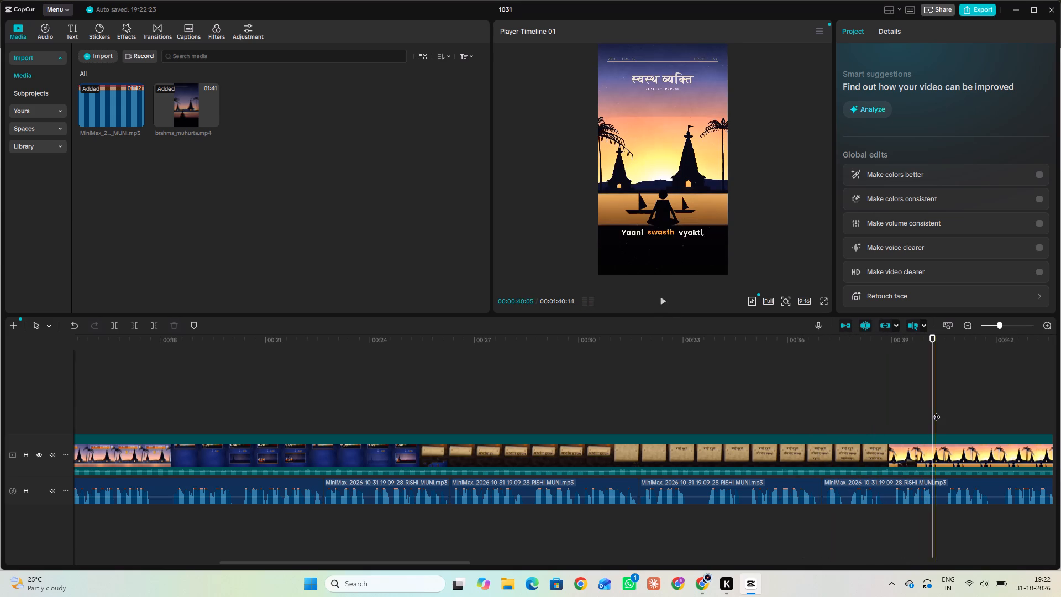
drag(932, 411, 896, 411)
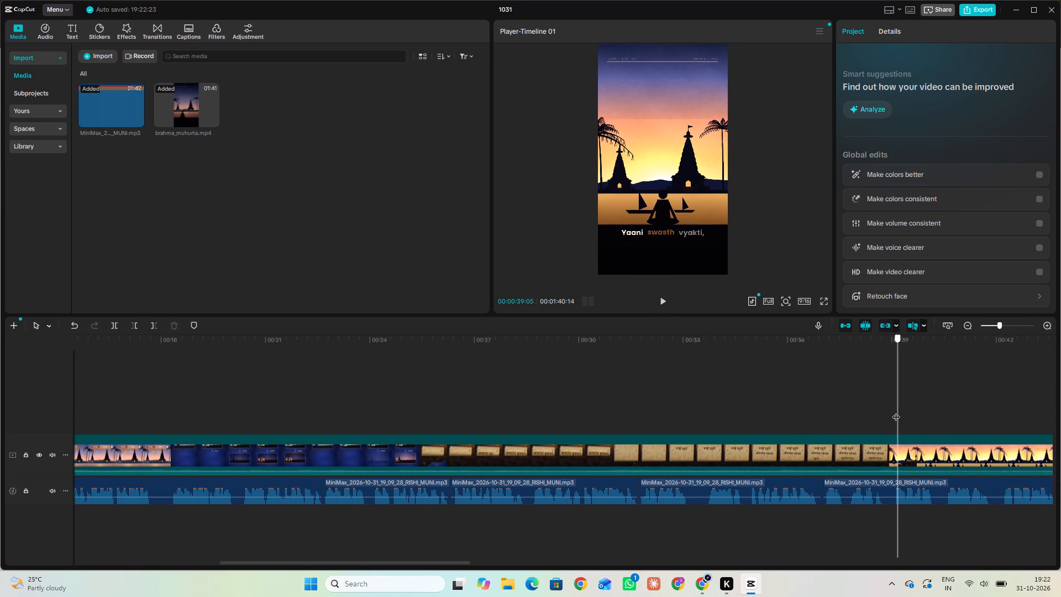
drag(896, 411, 889, 411)
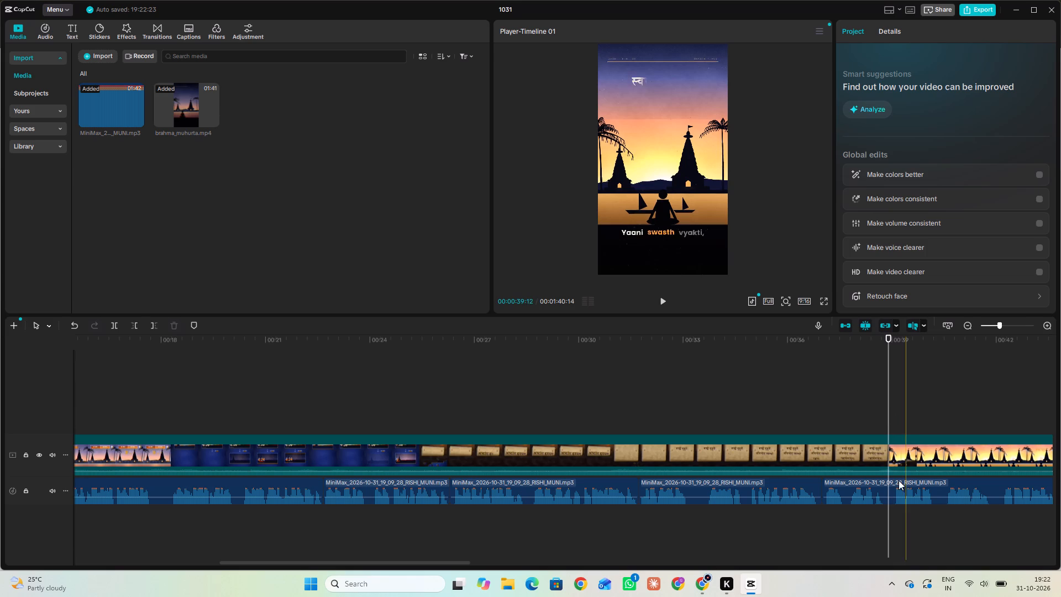
drag(876, 487, 933, 490)
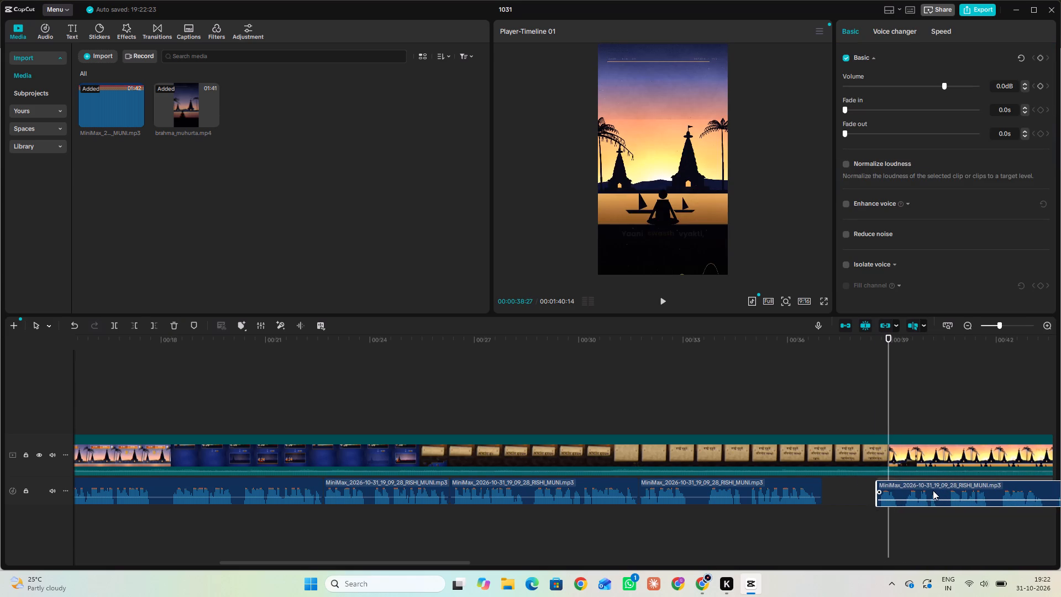
drag(933, 490, 940, 490)
Replay the end of the verse and extend the end of the preceding voiceover clip by about a quarter of a second.
click(778, 413)
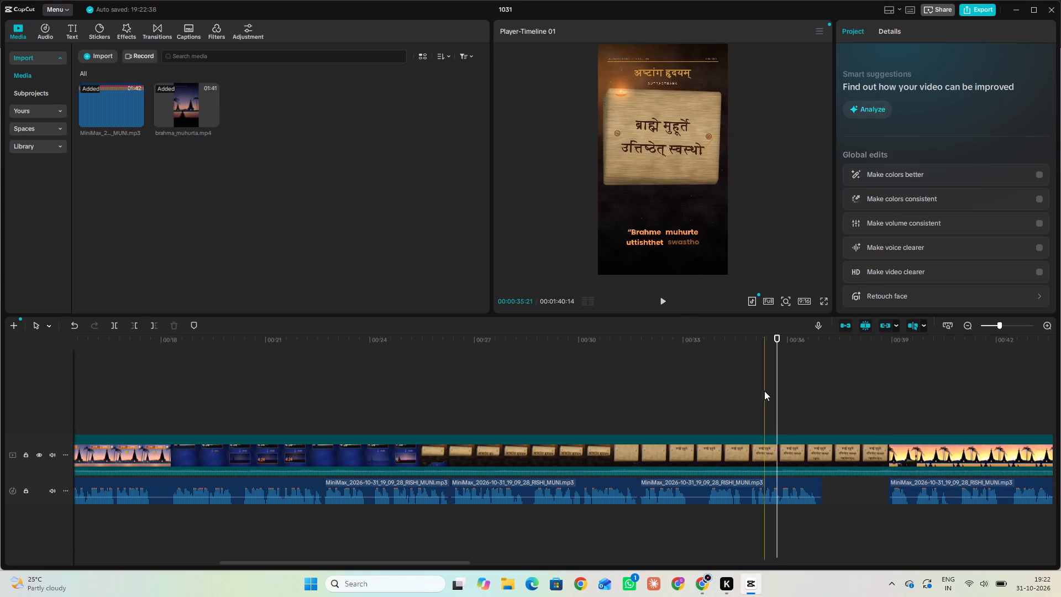
click(665, 302)
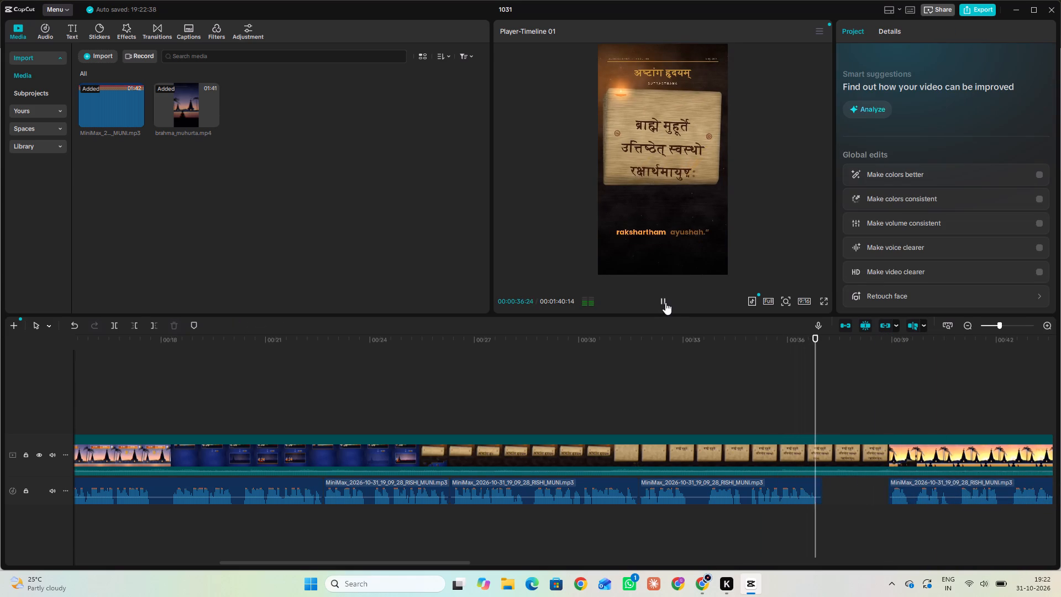
click(665, 302)
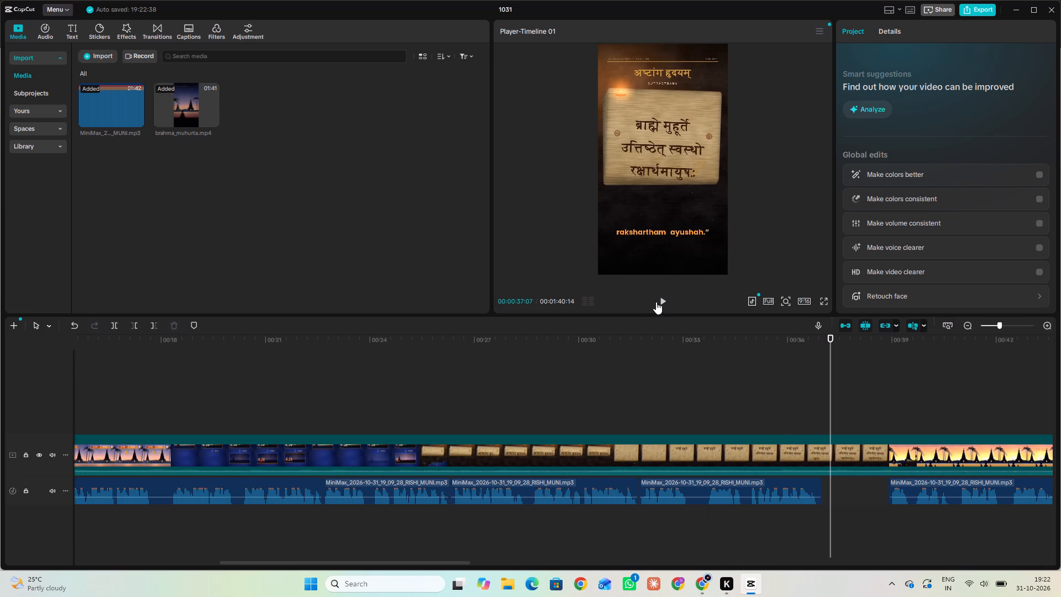
click(796, 493)
drag(823, 489, 828, 489)
Replay the "rakshartham ayushah" caption and move the last voiceover clip back against the end of the extended clip.
click(750, 411)
click(665, 301)
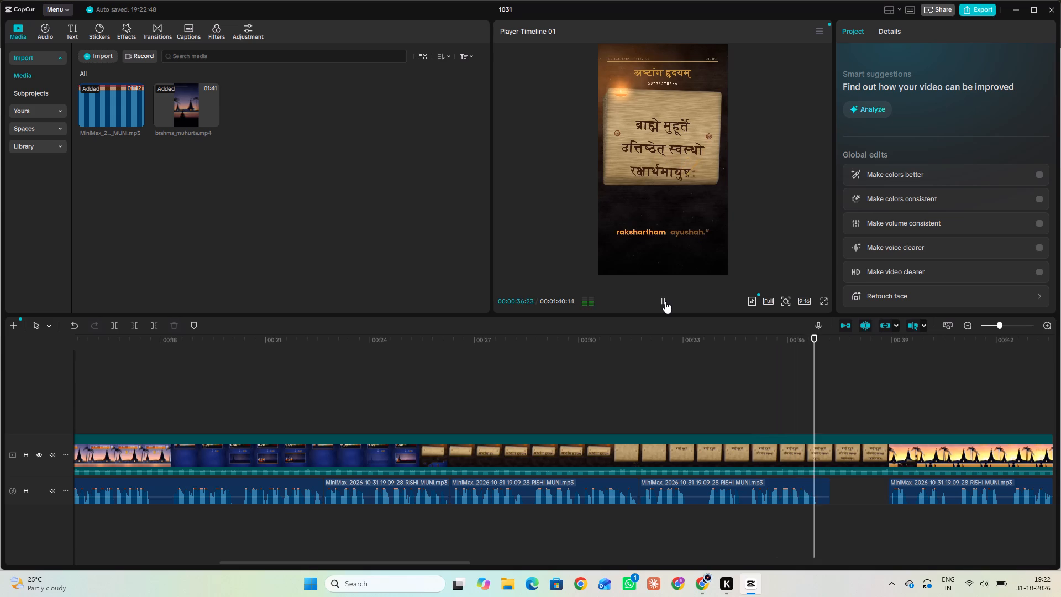
click(665, 301)
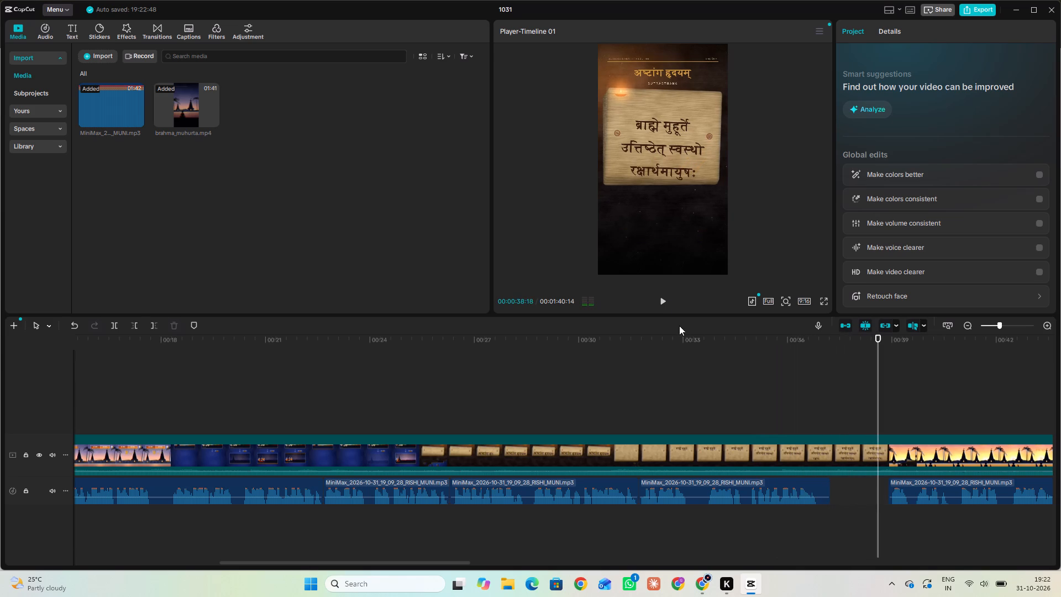
drag(897, 490, 847, 490)
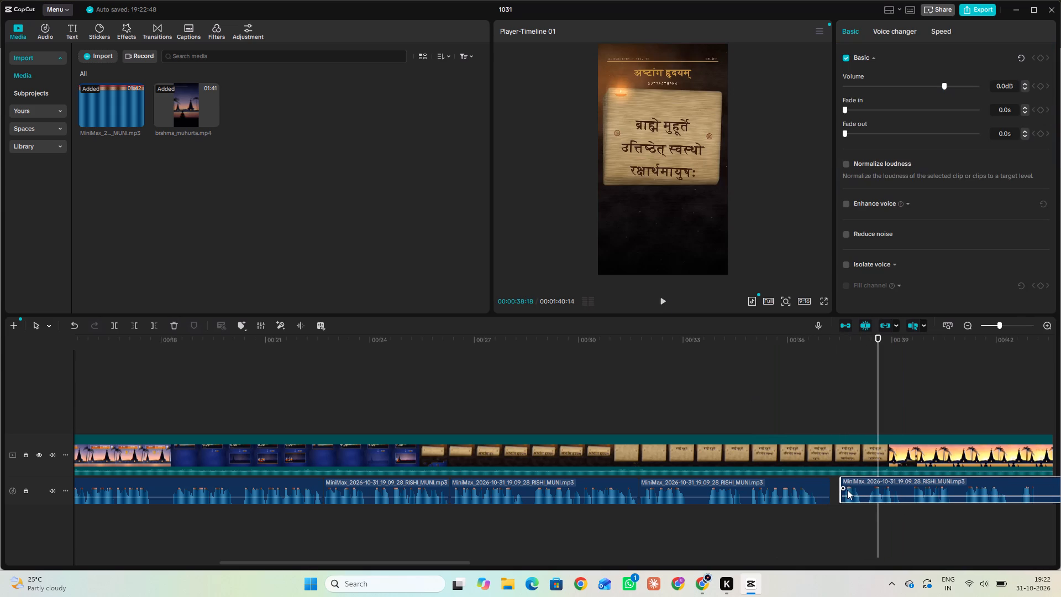
drag(847, 490, 840, 491)
Play from 00:00:35:23 to 00:00:43:07 to compare the narration with the "Yaani swasth vyakti" through "Brahma Muhurta mein uthe" captions.
click(779, 407)
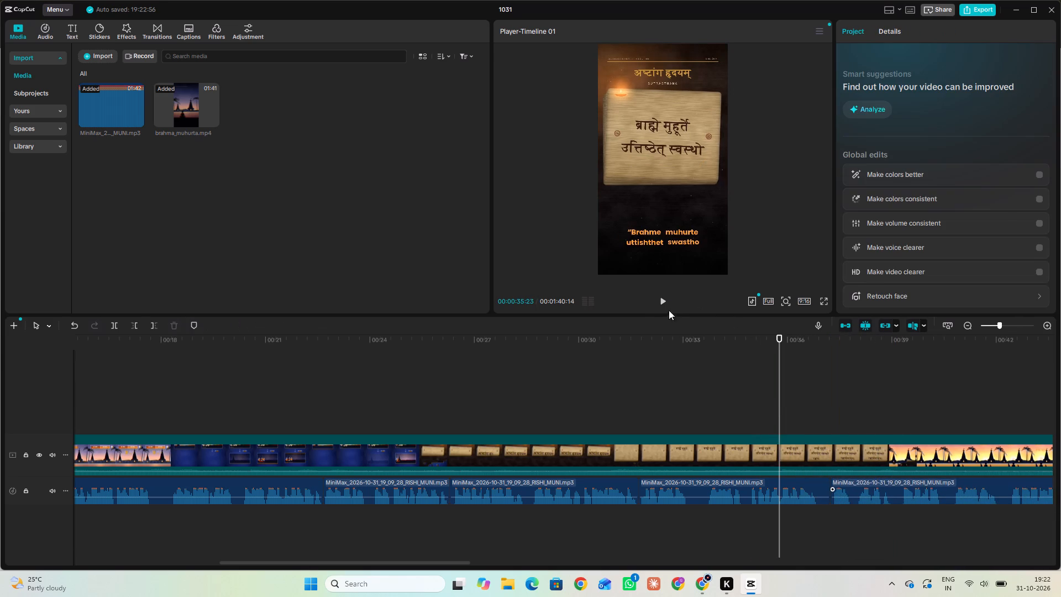
click(665, 302)
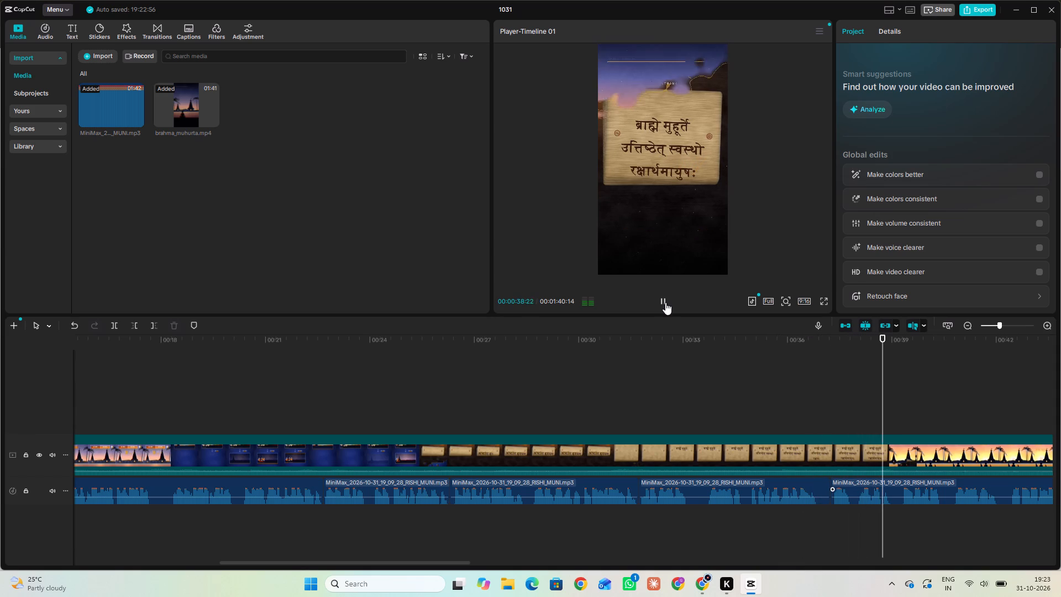
click(665, 302)
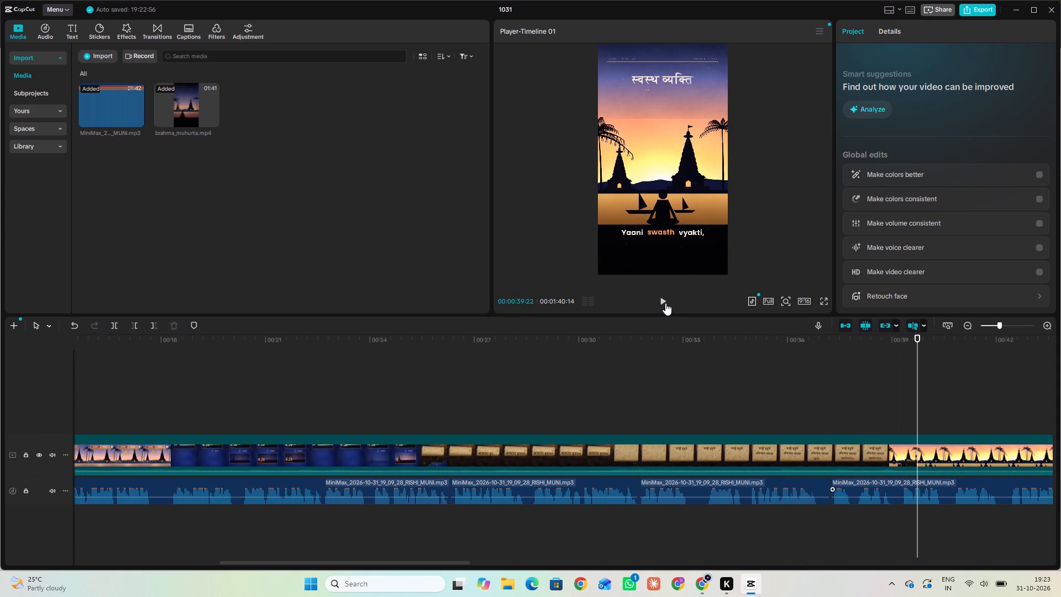
click(665, 303)
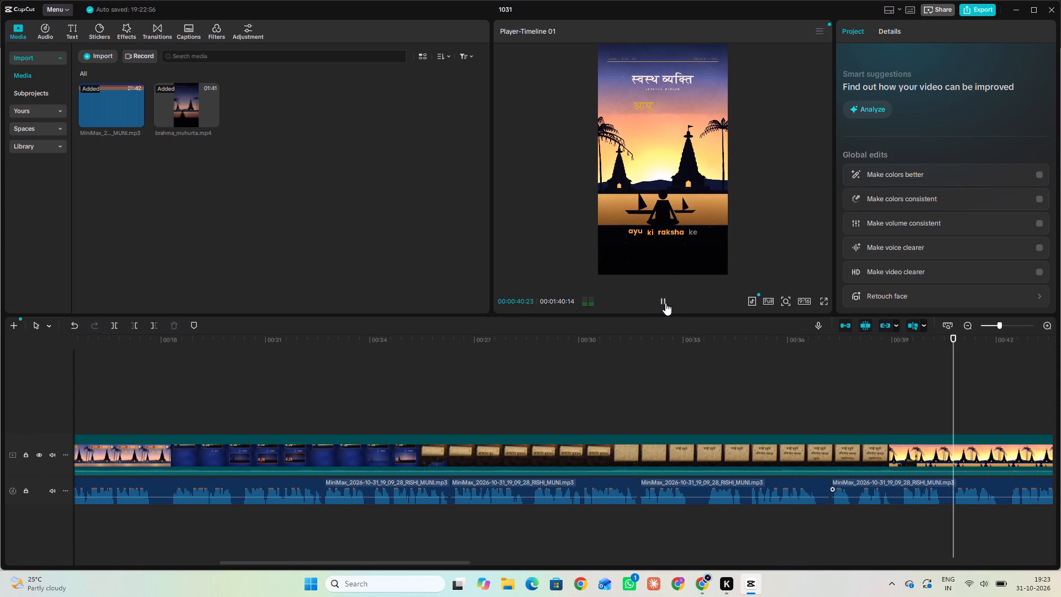
click(665, 303)
drag(440, 563, 611, 570)
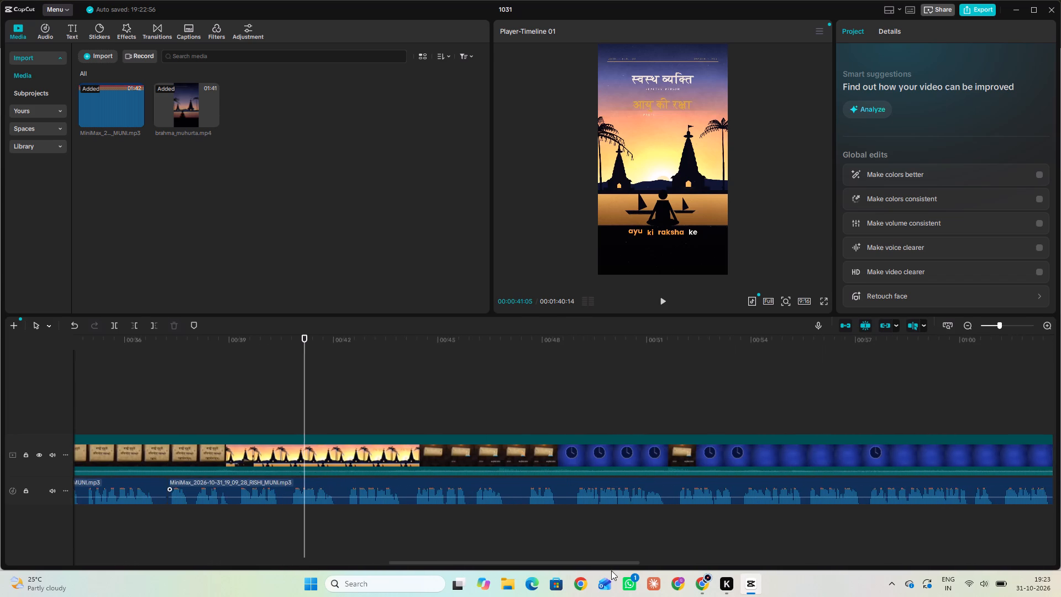
drag(611, 570, 613, 571)
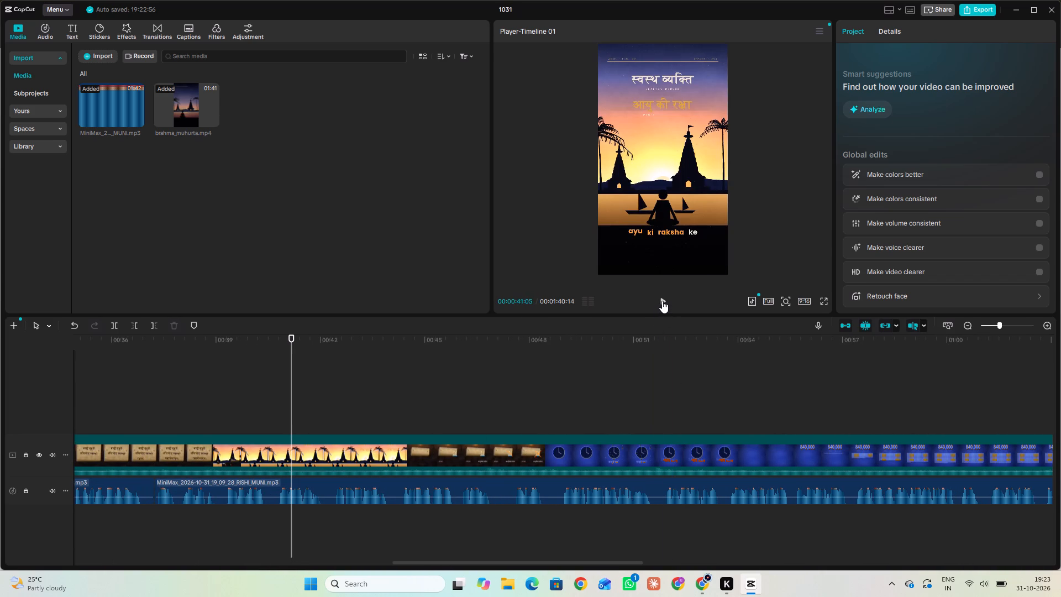
click(662, 301)
click(662, 301)
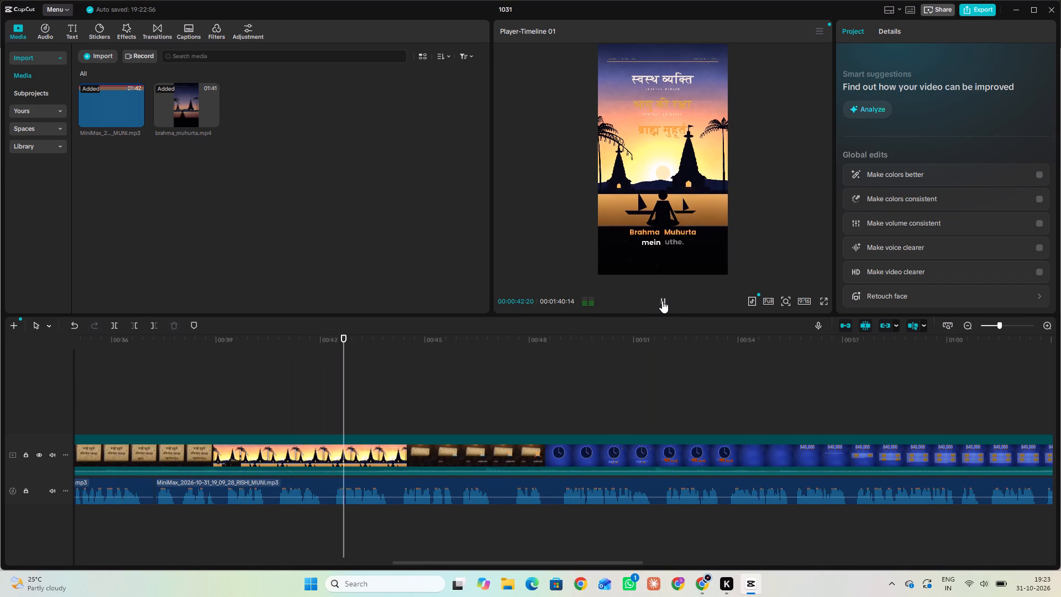
click(662, 300)
click(662, 300)
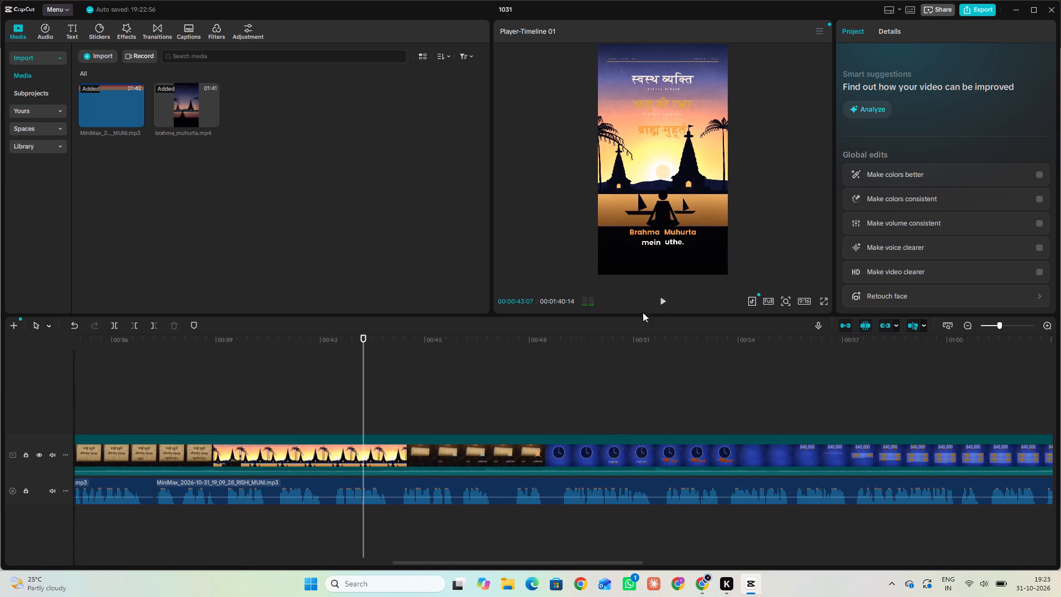
Replay short passages from 00:00:42:02, 00:00:40:11 and 00:00:37:07 to find where the narration and captions drift apart.
drag(424, 561, 423, 561)
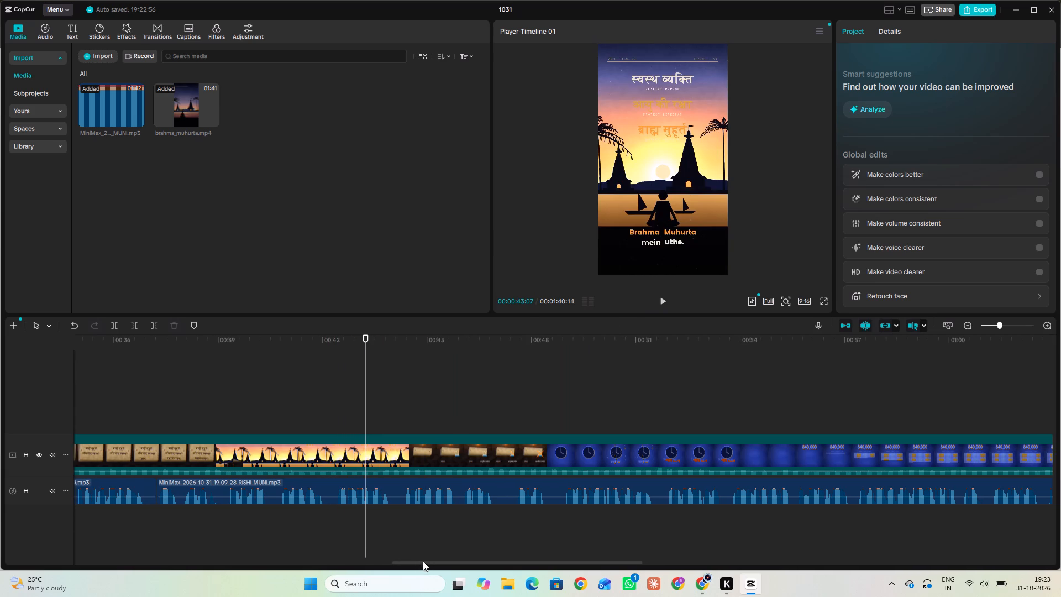
drag(423, 561, 392, 557)
click(448, 391)
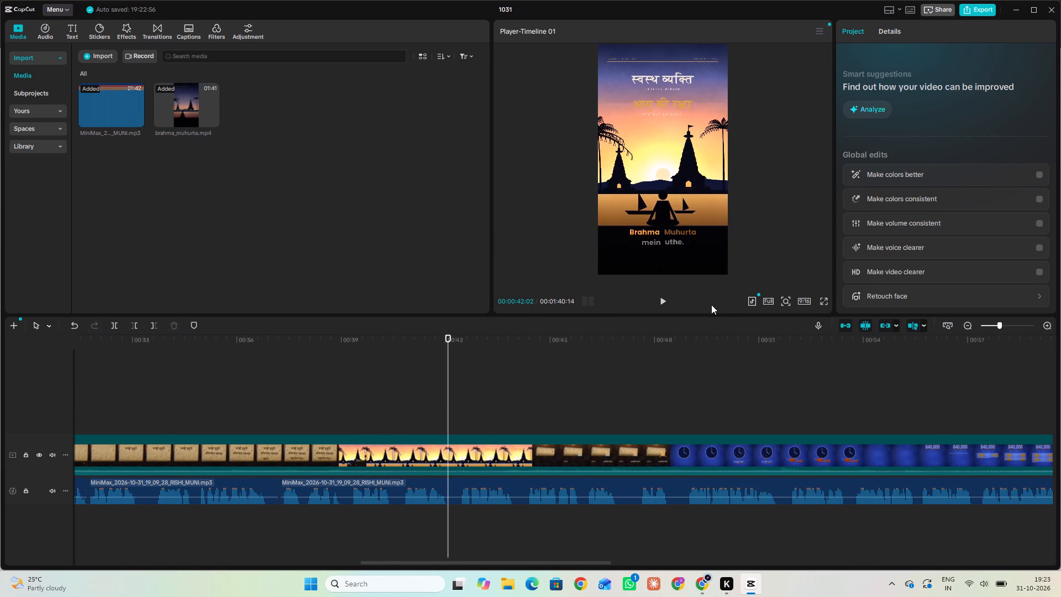
click(660, 298)
click(660, 298)
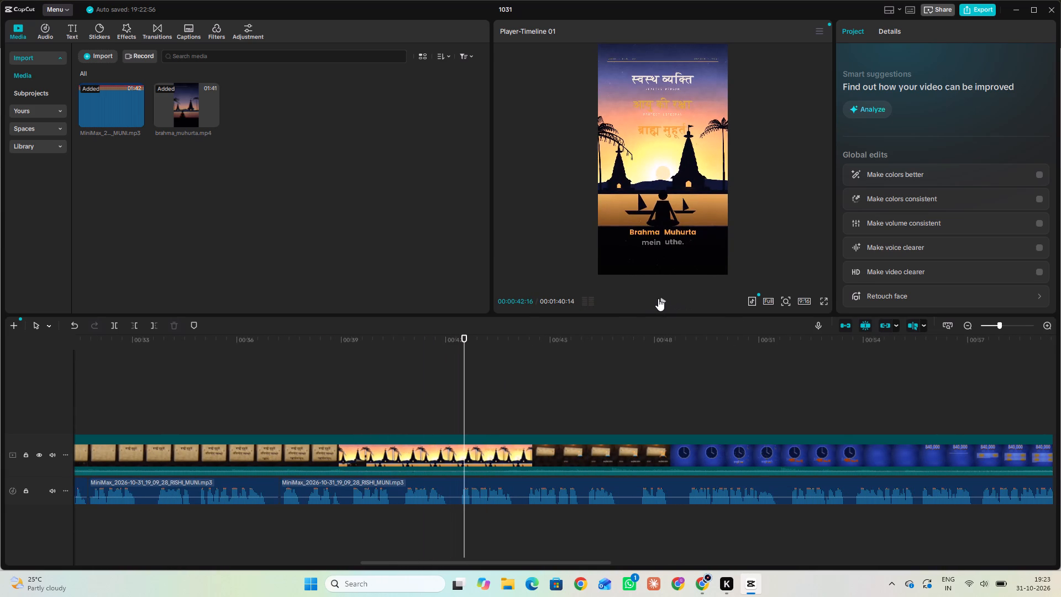
click(388, 409)
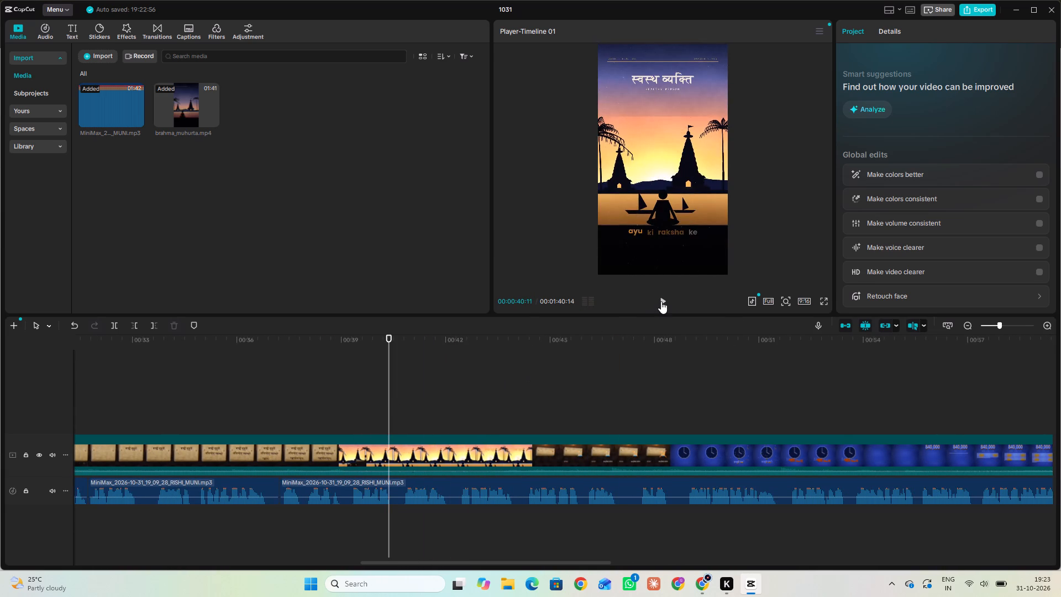
click(661, 301)
click(661, 301)
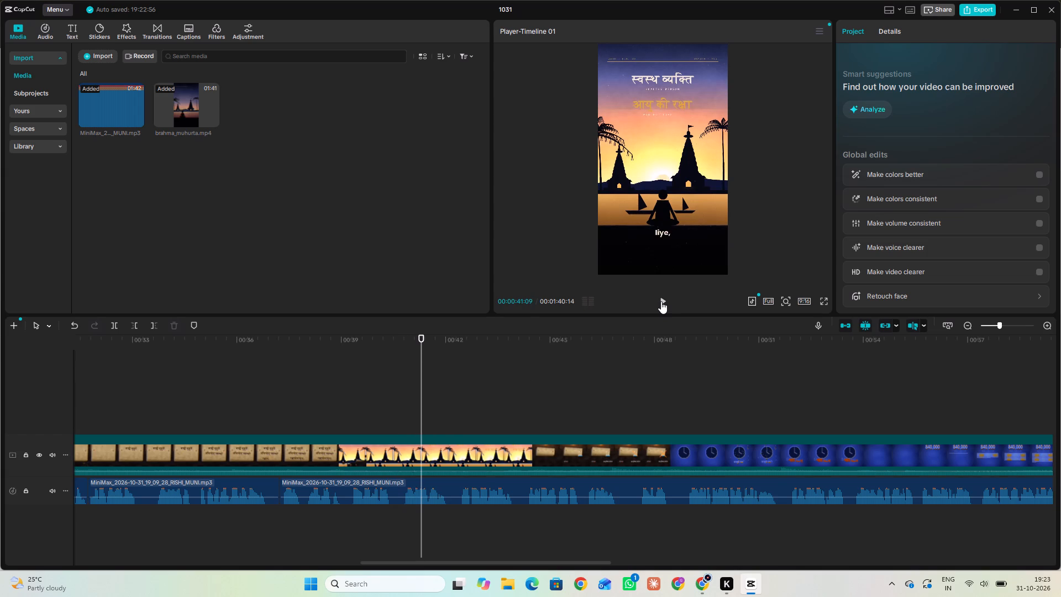
click(278, 410)
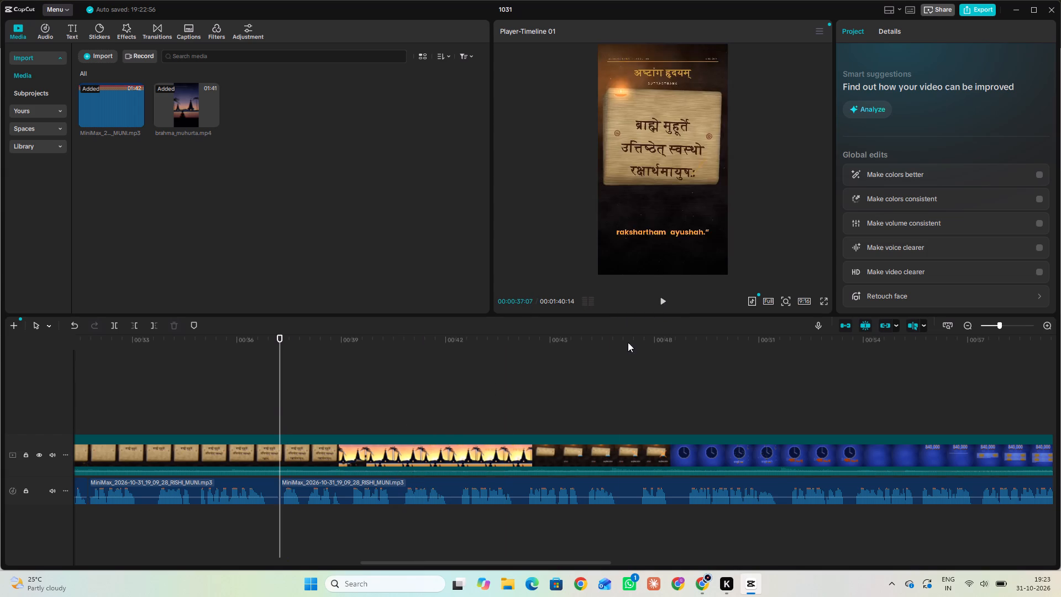
click(666, 302)
click(666, 302)
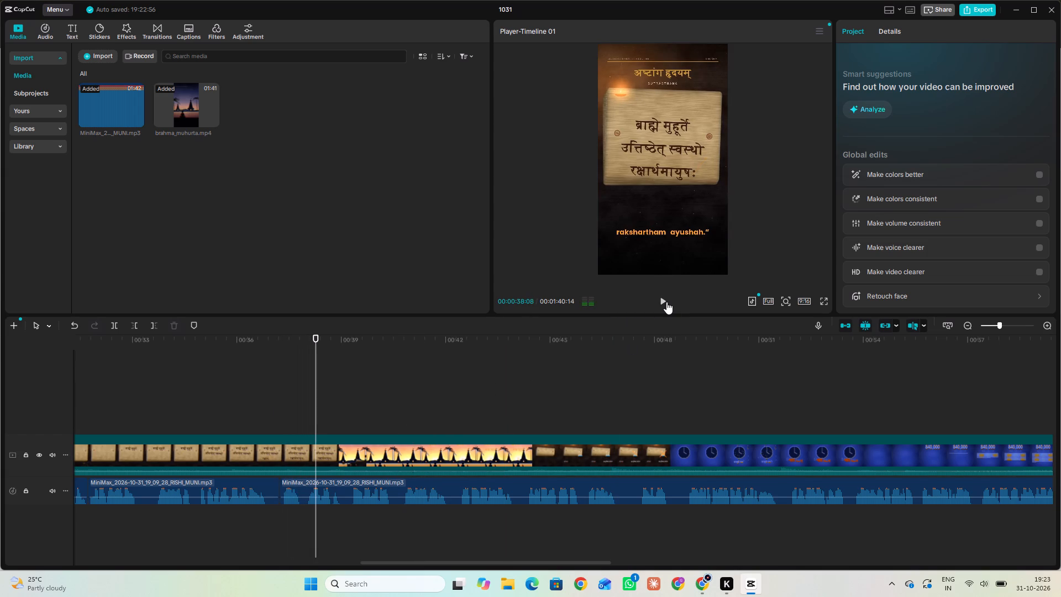
click(666, 302)
click(666, 302)
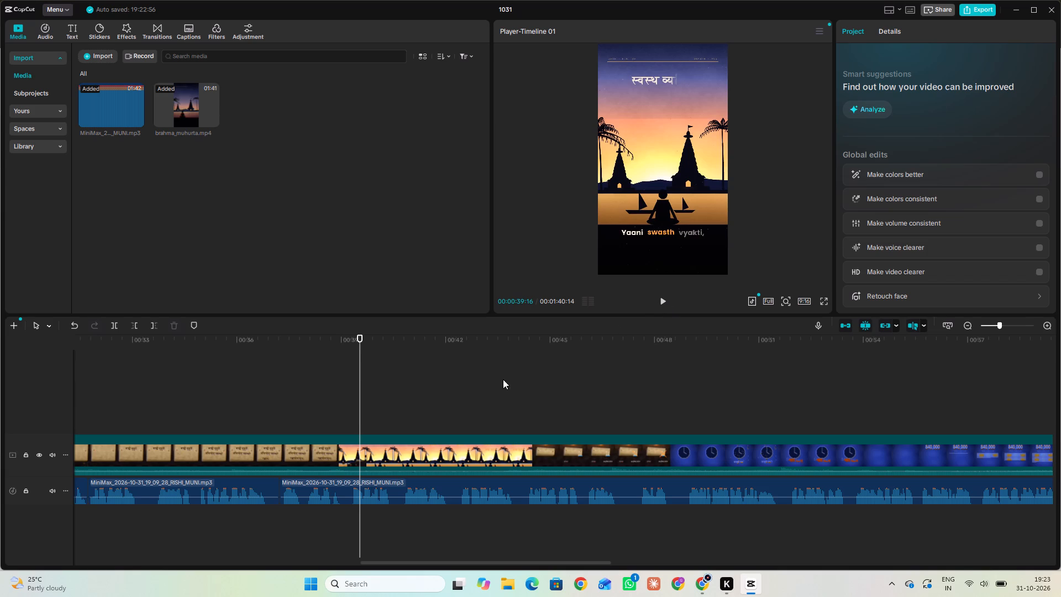
Split the last voiceover clip at 00:00:39:06, during "Yaani swasth vyakti", and shift the new last clip about half a second later.
drag(358, 413, 348, 413)
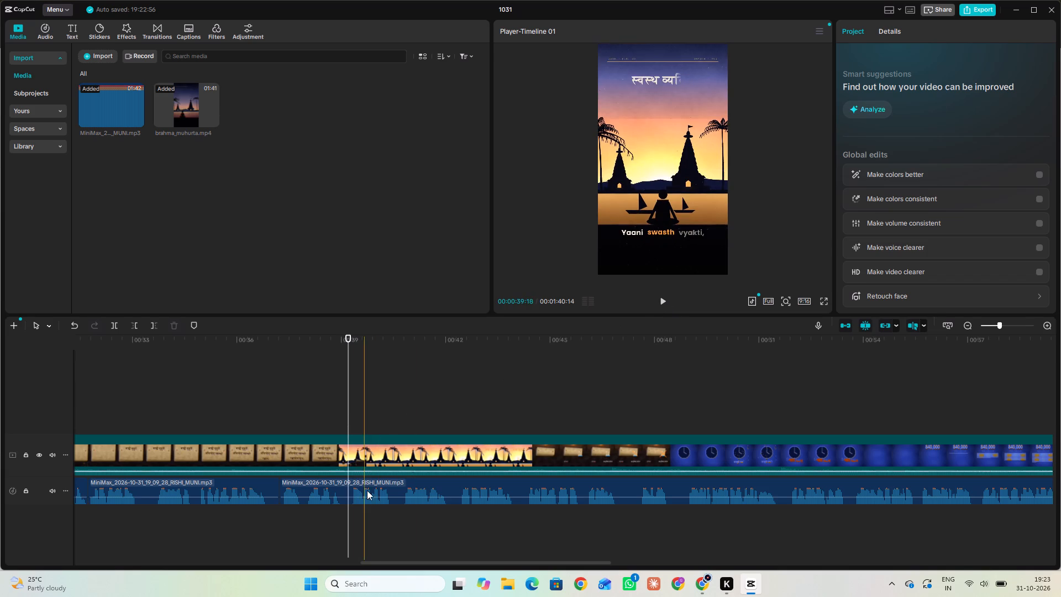
click(389, 488)
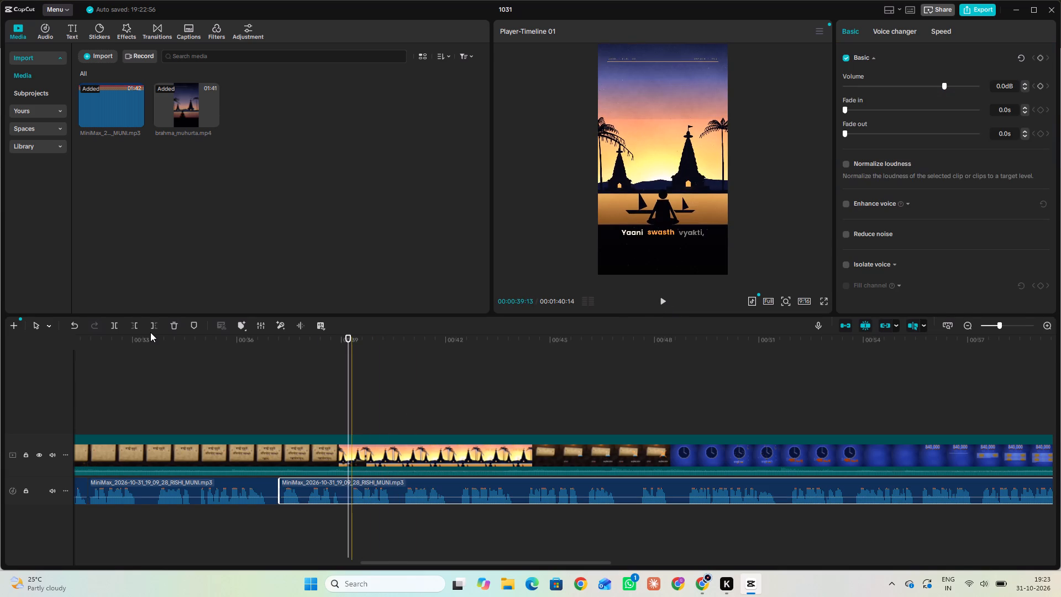
click(115, 322)
drag(443, 486, 443, 486)
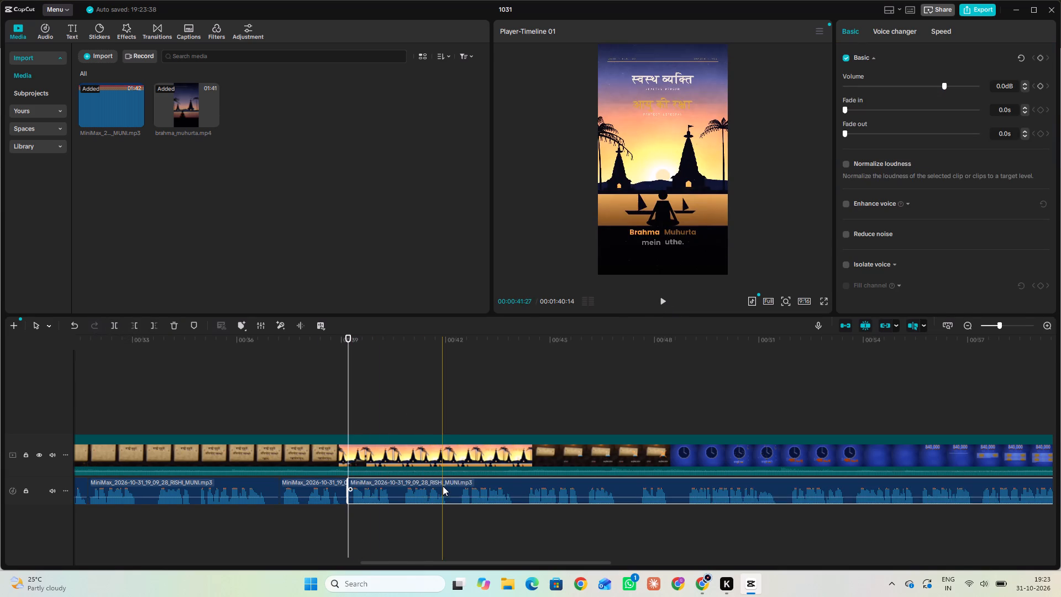
drag(443, 486, 463, 486)
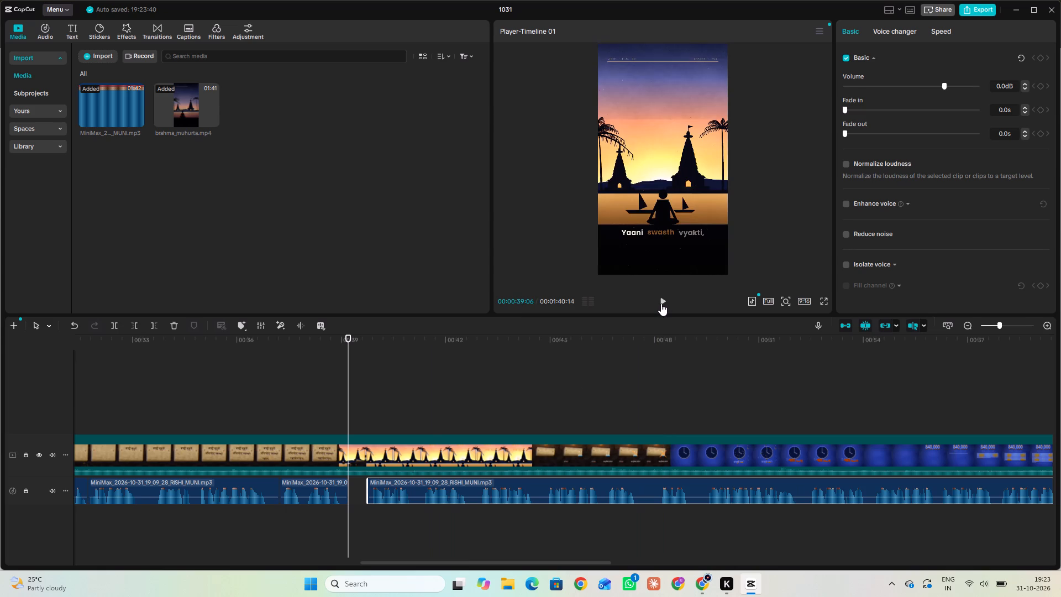
Play from 00:00:39:06 to about 00:00:54 to compare the narration with the "Yaani swasth vyakti" through "sabit nahi hua" captions.
click(661, 303)
click(661, 303)
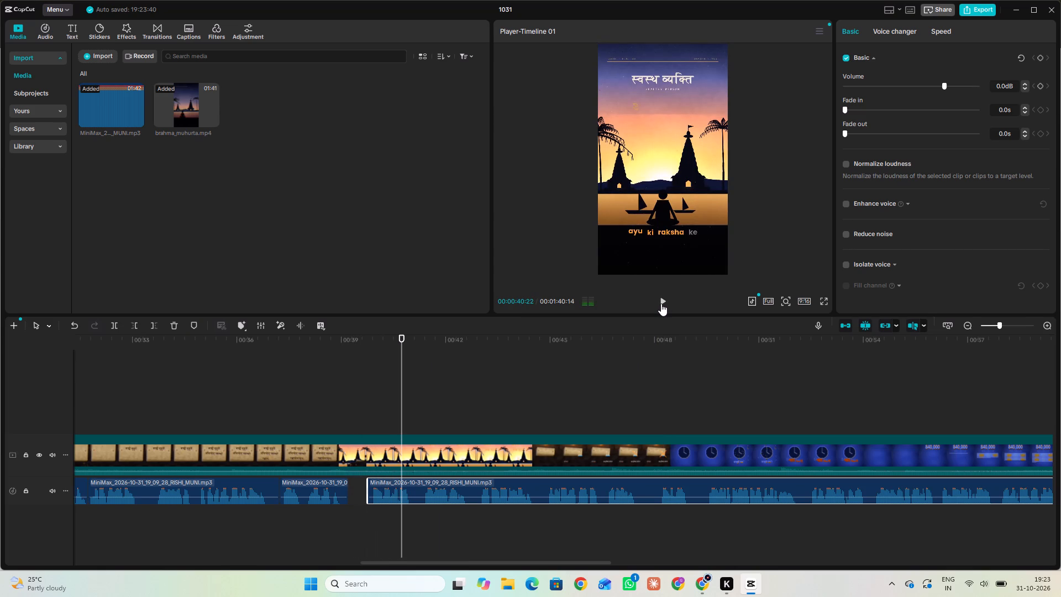
click(661, 303)
double_click(661, 303)
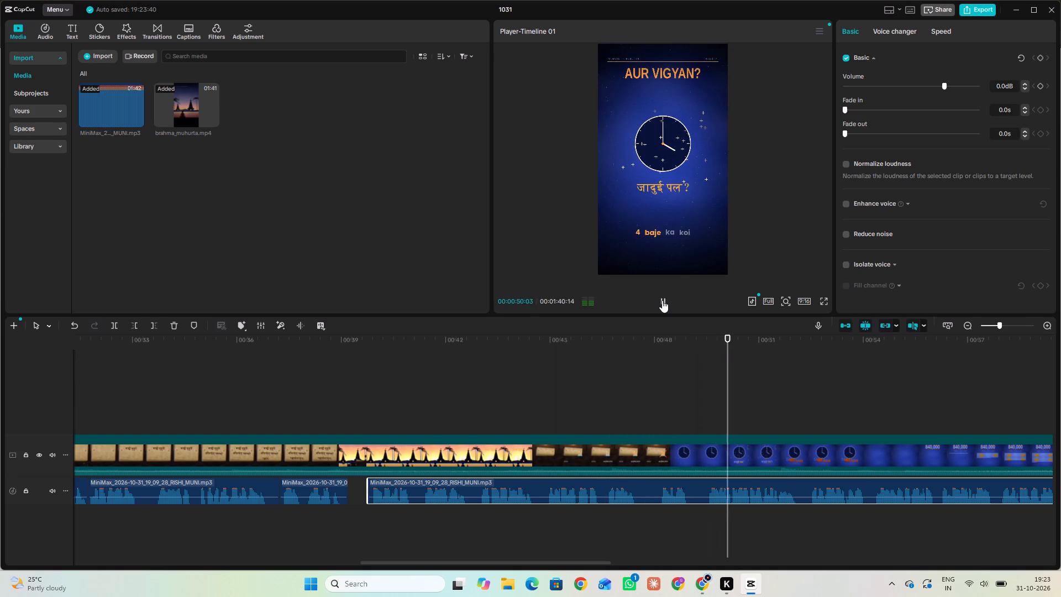
drag(575, 561, 577, 561)
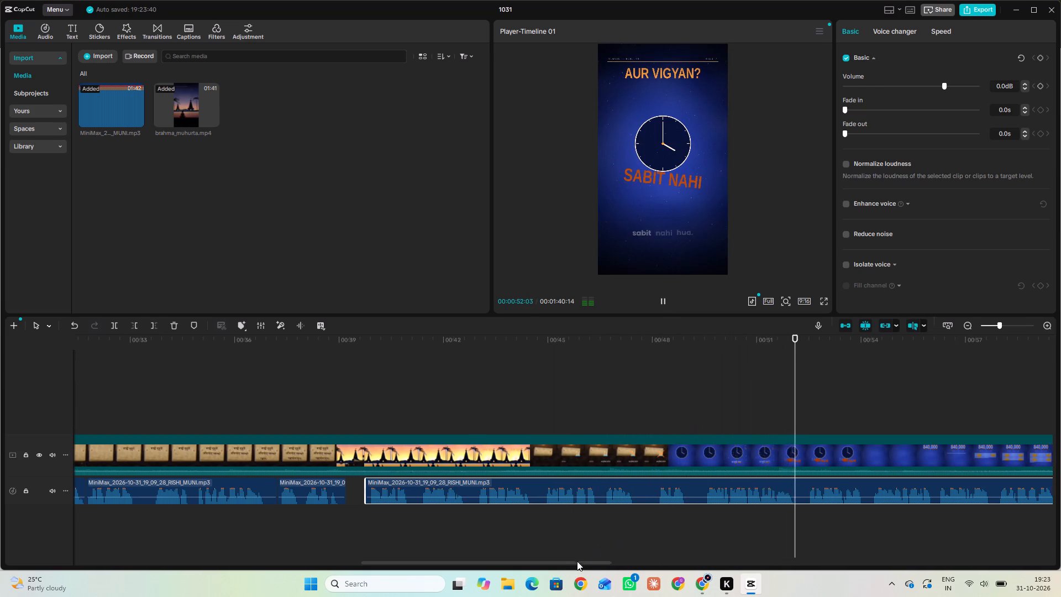
drag(577, 561, 673, 556)
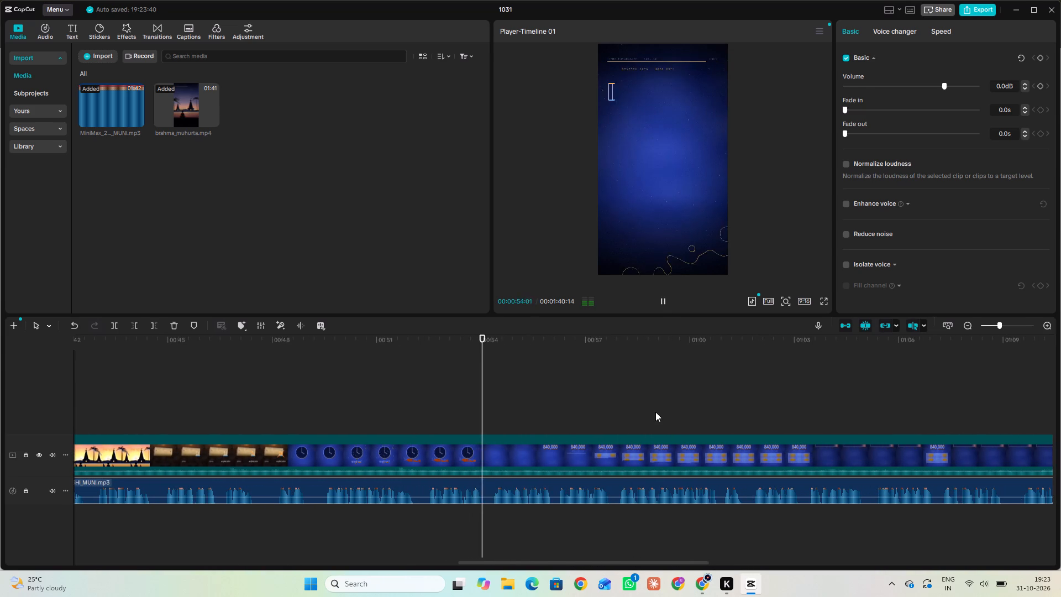
click(665, 301)
Replay from 00:00:51:24 and from 00:00:49:00 to 00:00:54:05 to check the narration against the "Aur vigyan?" through "sabit nahi hua" captions.
click(406, 383)
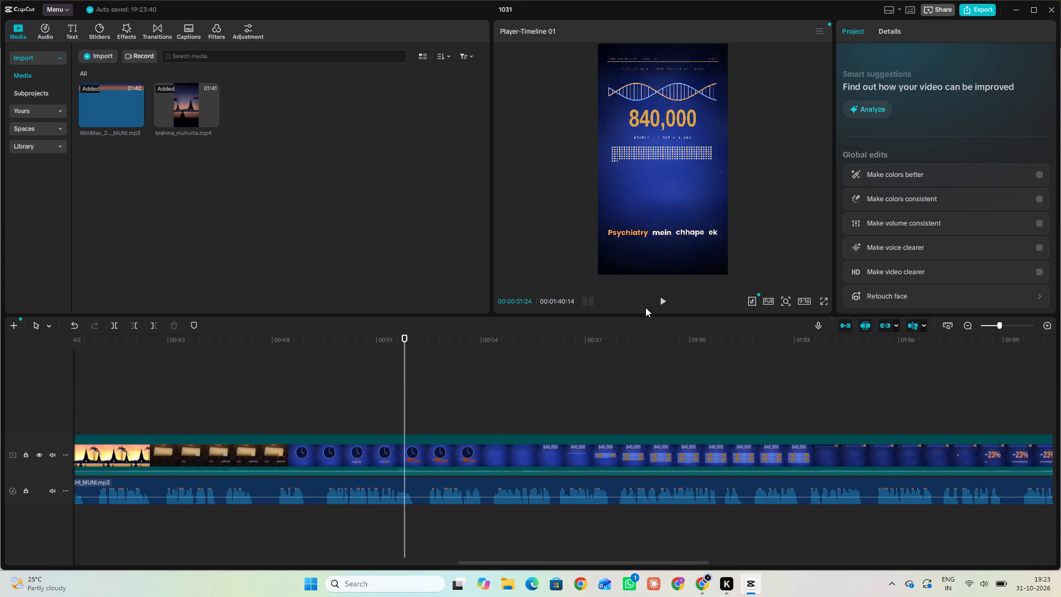
click(658, 300)
click(658, 300)
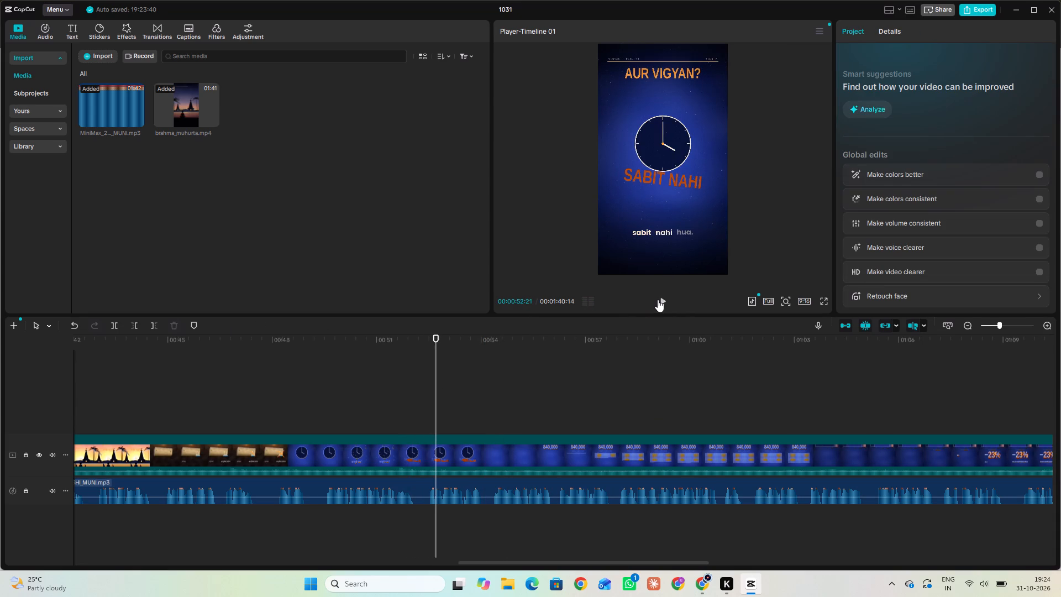
click(307, 395)
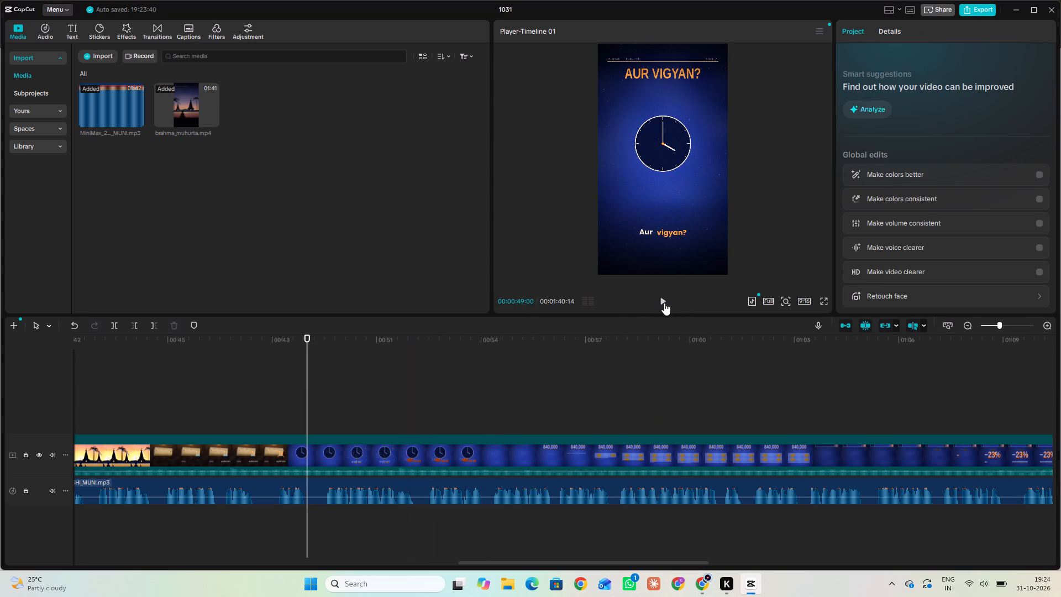
click(664, 303)
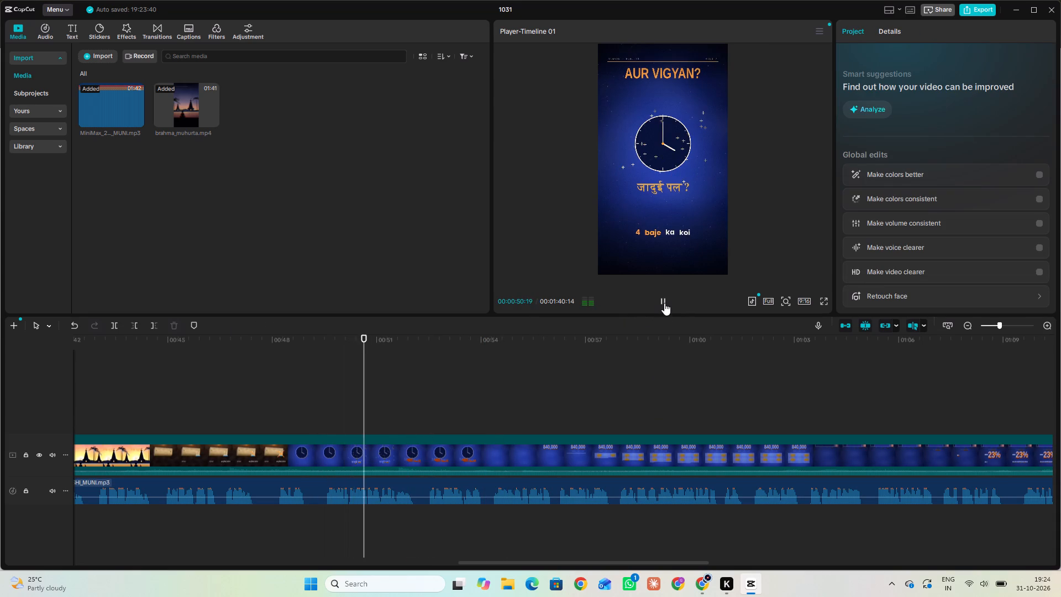
click(664, 303)
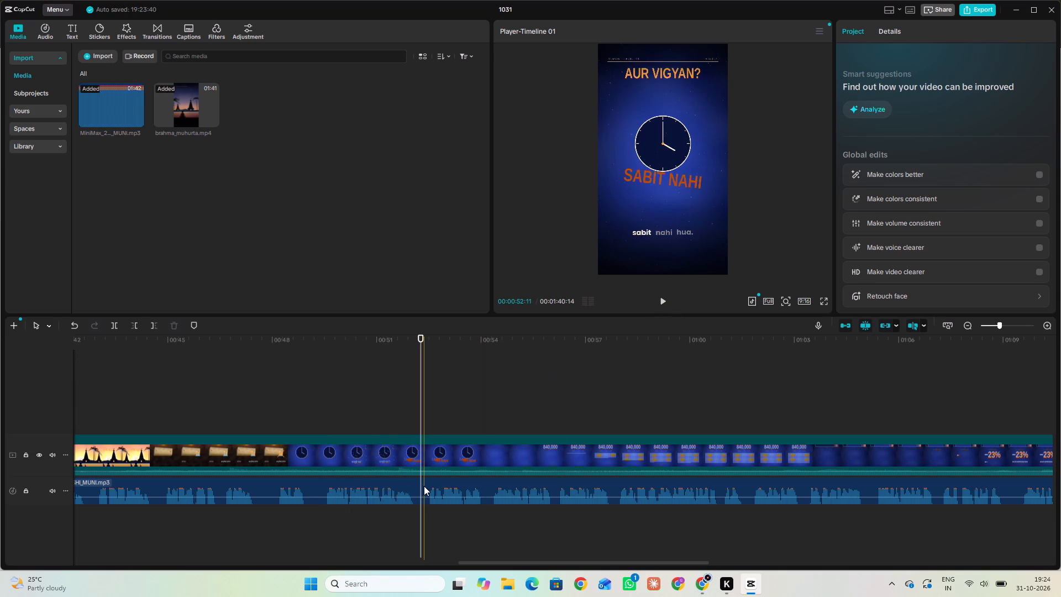
double_click(664, 299)
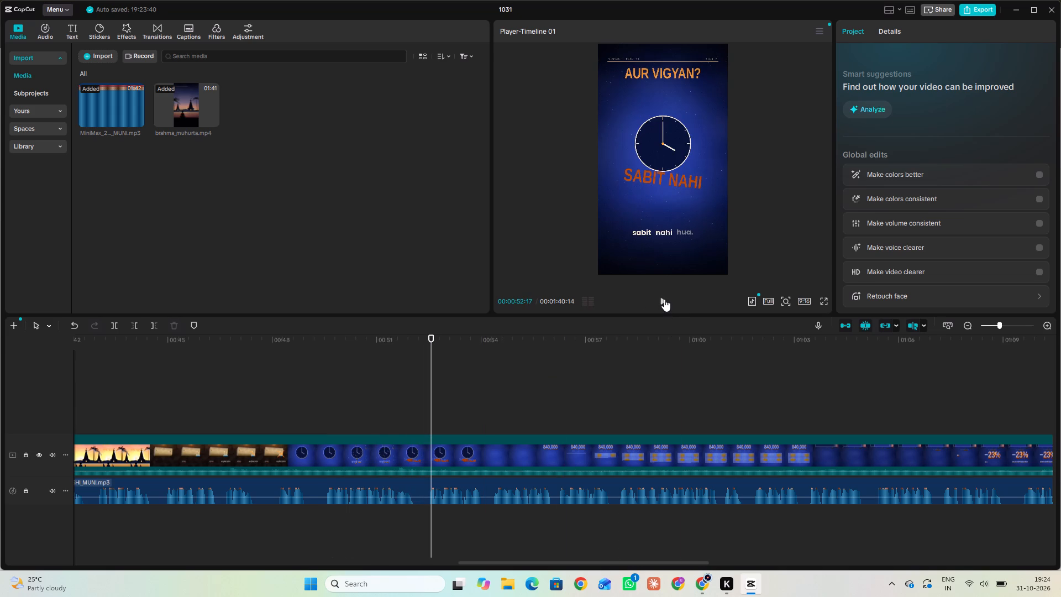
click(664, 299)
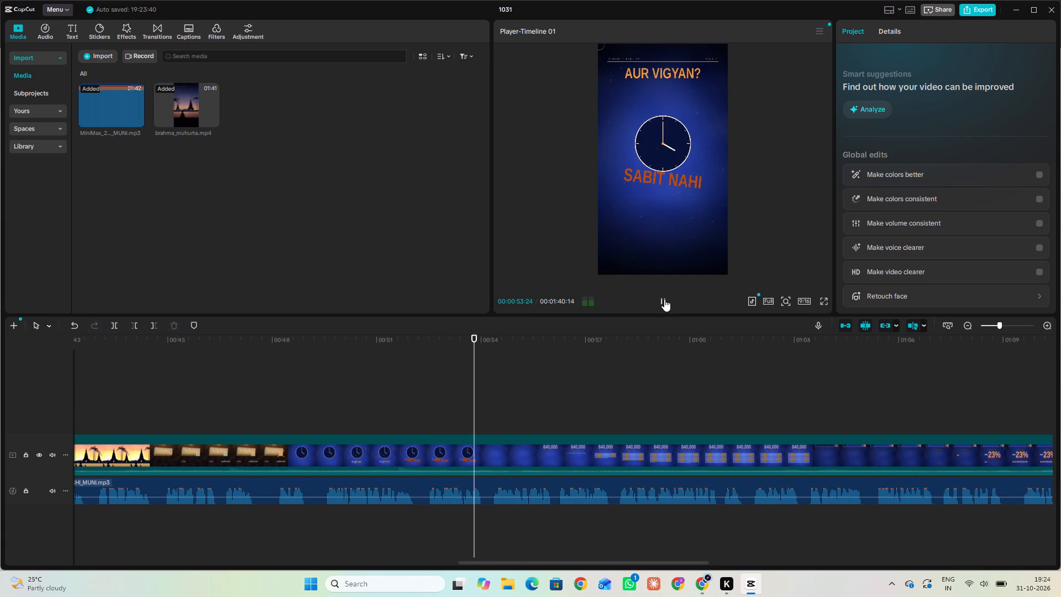
click(664, 299)
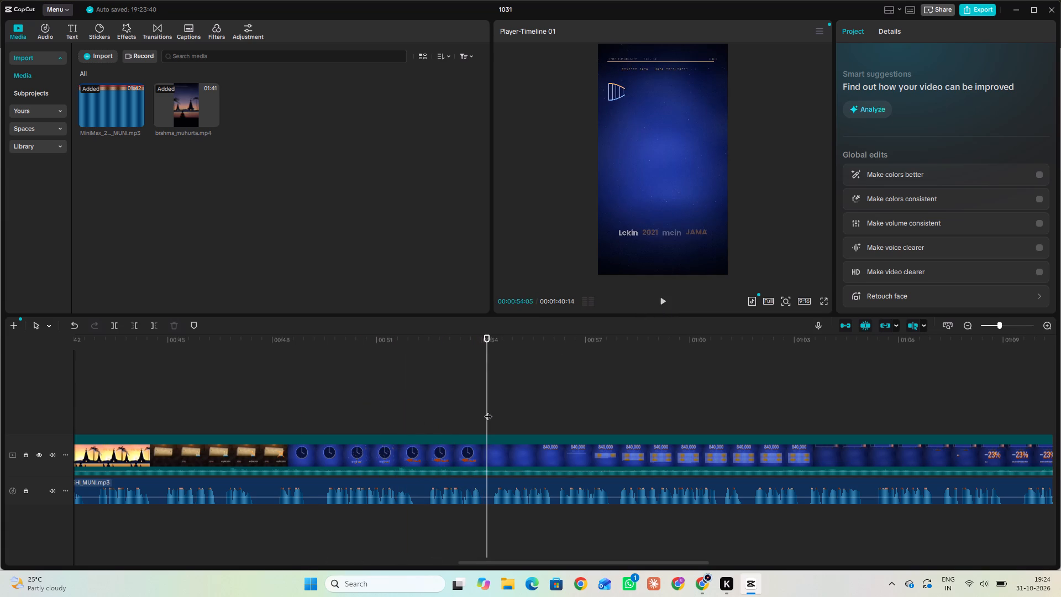
Replay short passages between 00:00:50:05 and 00:00:52:11 to check the narration of "4 baje ka koi jaadui pal aaj tak".
drag(487, 411, 420, 394)
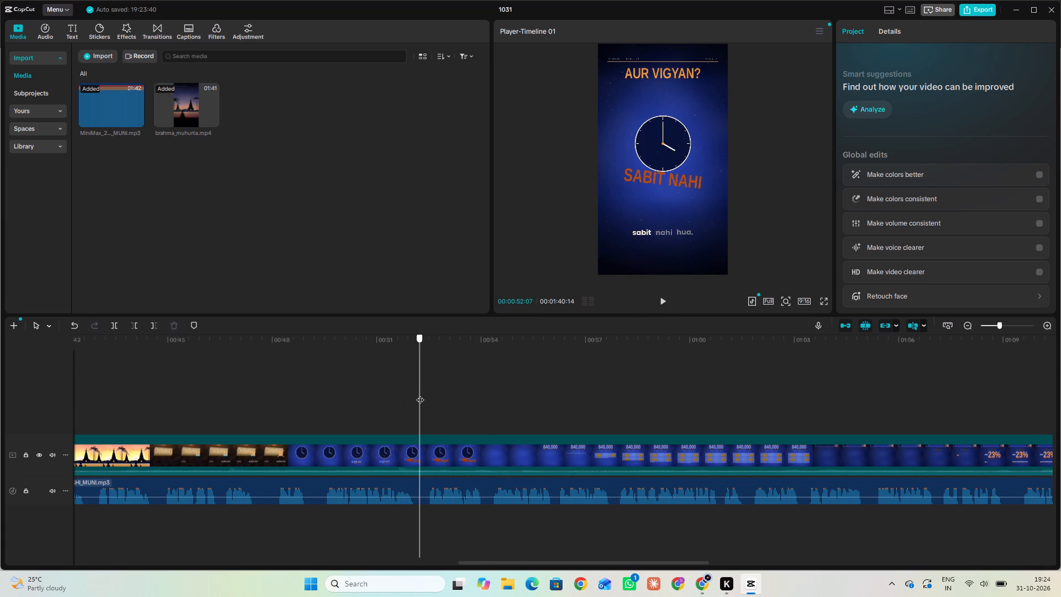
drag(420, 394, 417, 392)
click(348, 413)
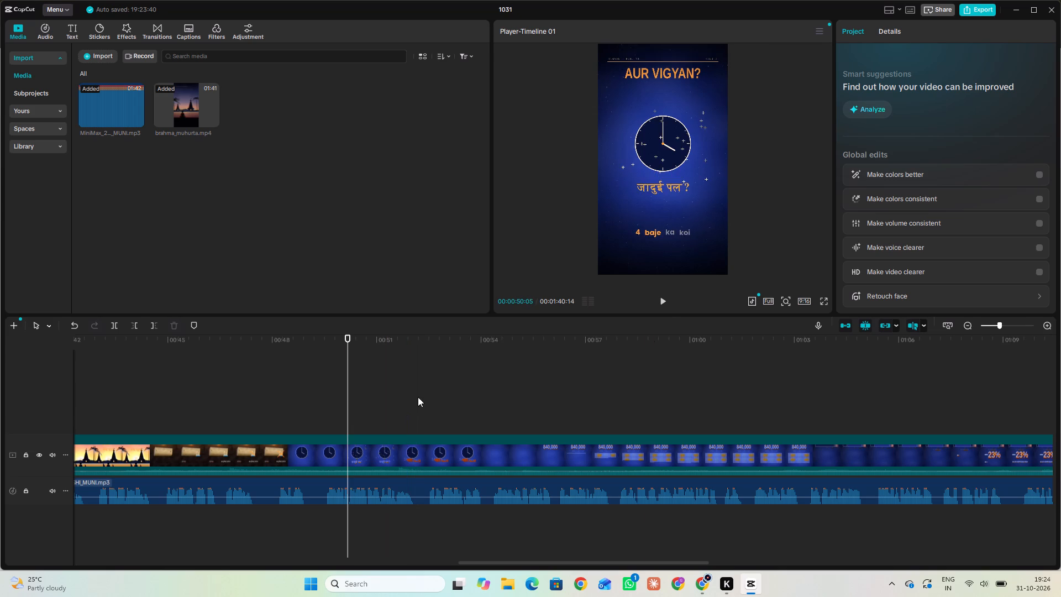
click(663, 302)
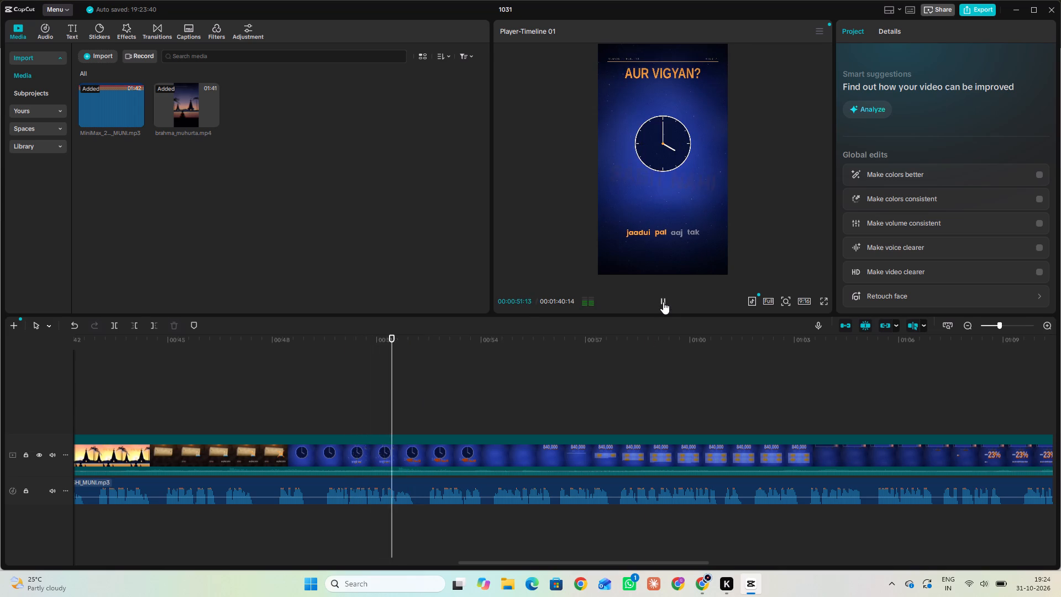
click(663, 302)
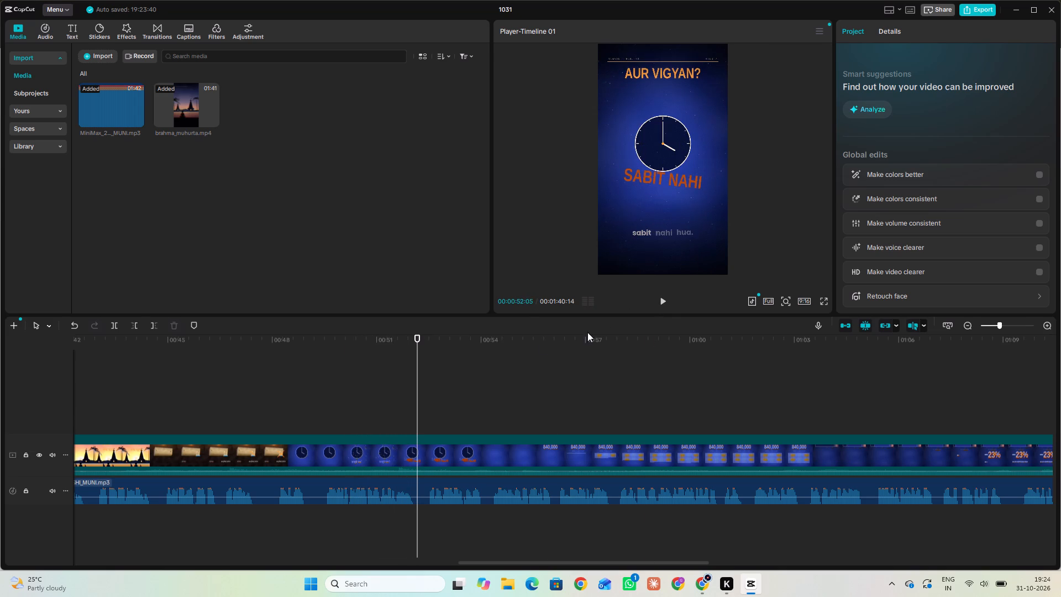
click(348, 385)
drag(350, 381, 359, 381)
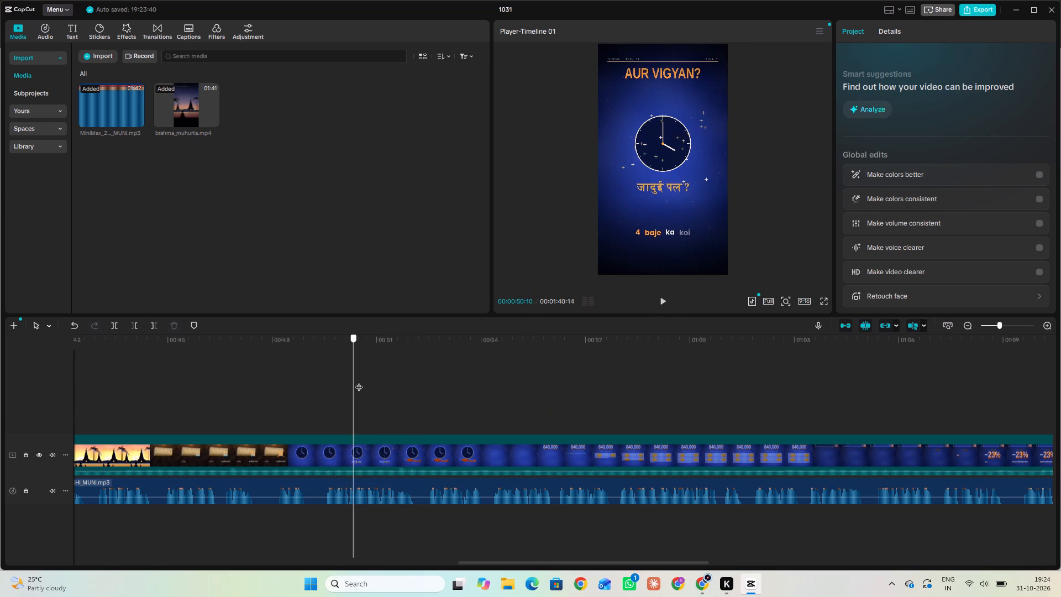
drag(359, 381, 374, 384)
click(663, 300)
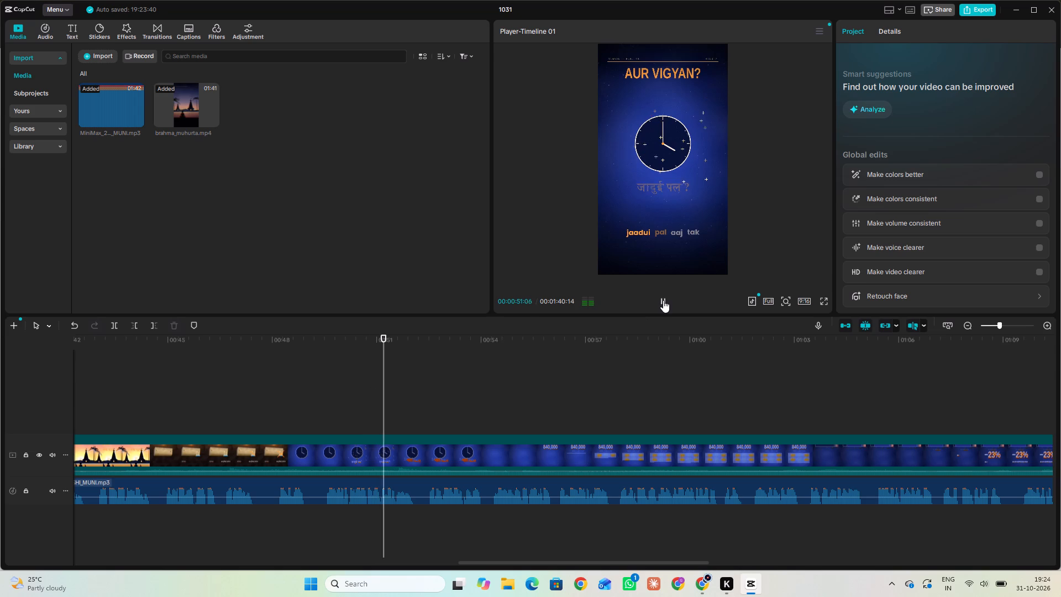
click(663, 300)
click(664, 301)
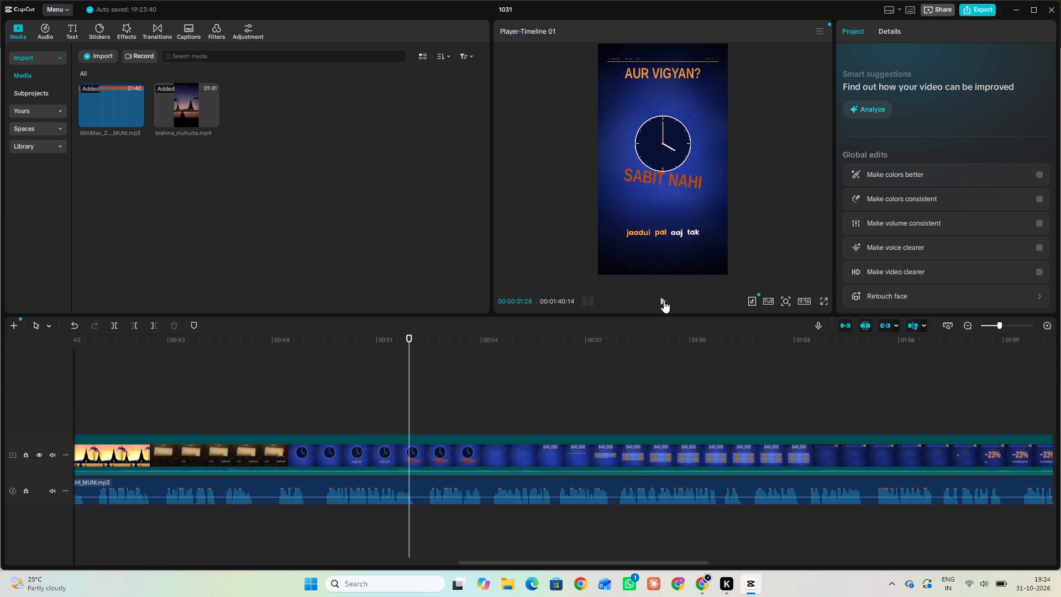
click(664, 301)
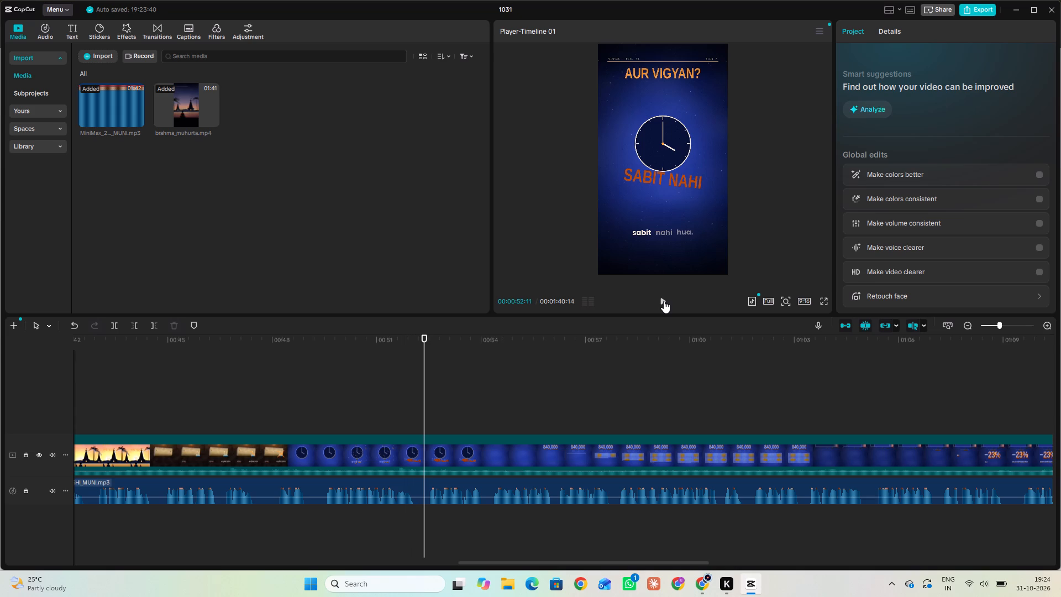
Play from 00:00:52:11 to 00:01:35:23 to check the narration against the captions through the science and "Suraj ke saath jeena" sections.
click(664, 301)
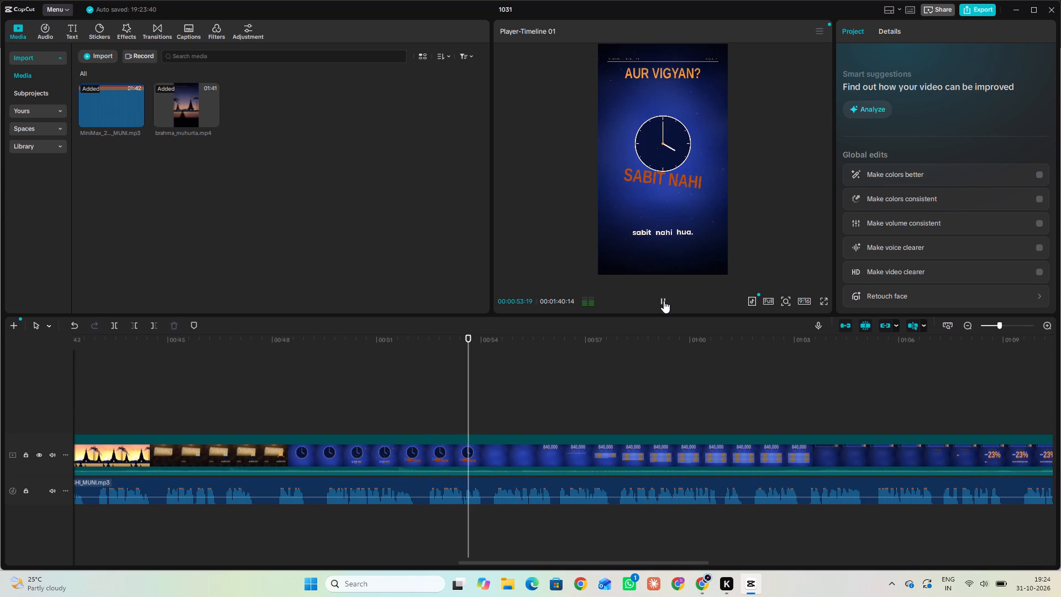
click(664, 301)
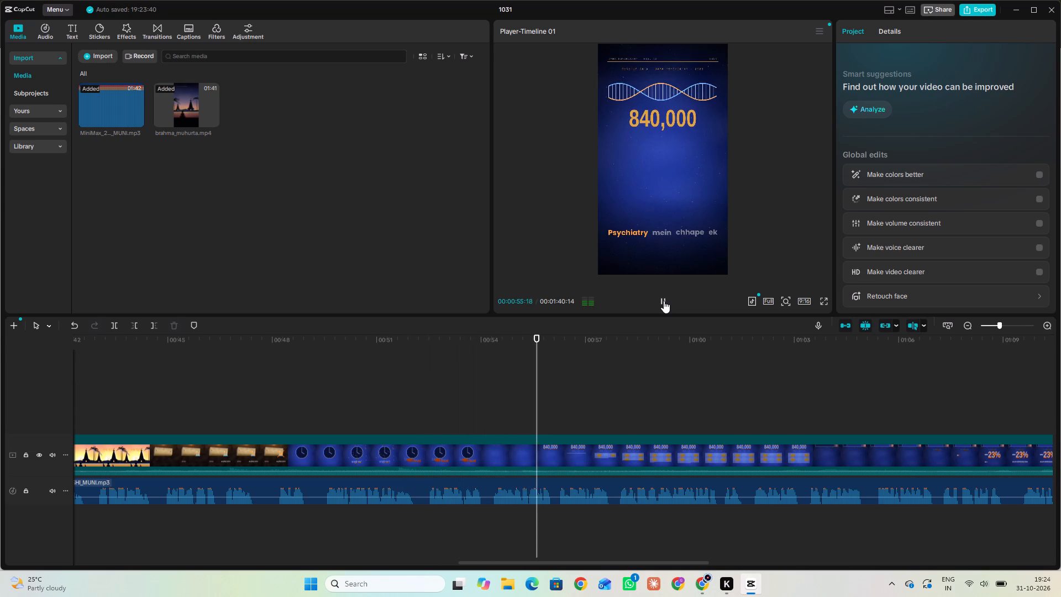
click(664, 301)
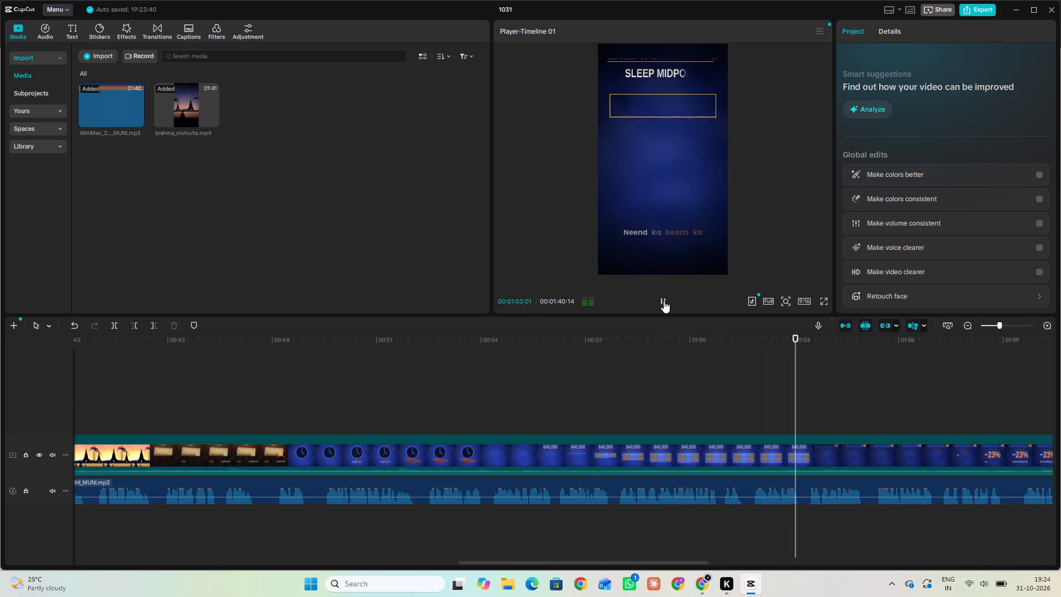
click(664, 301)
click(664, 301)
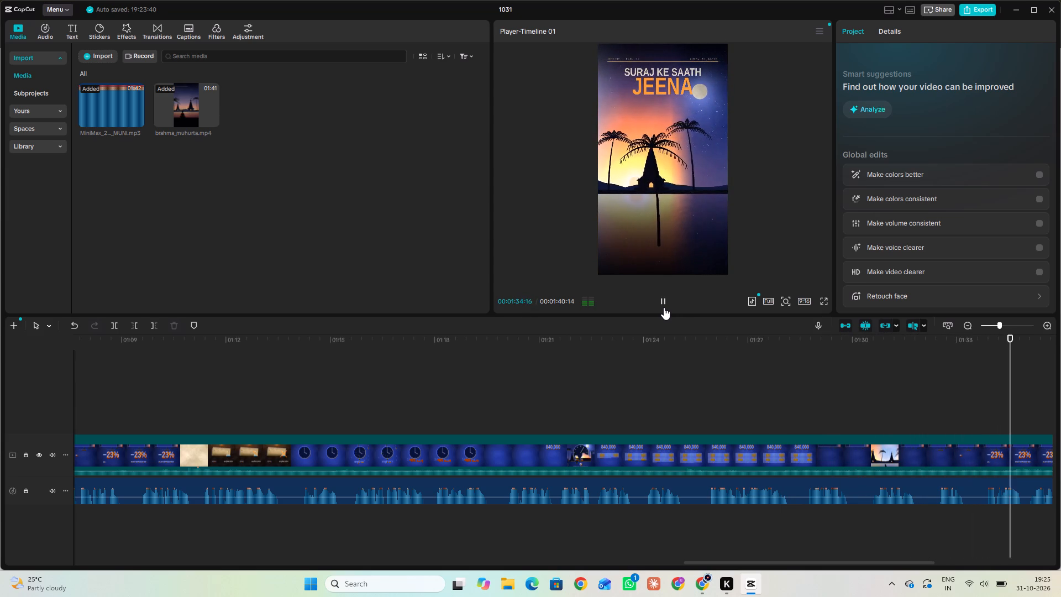
click(664, 301)
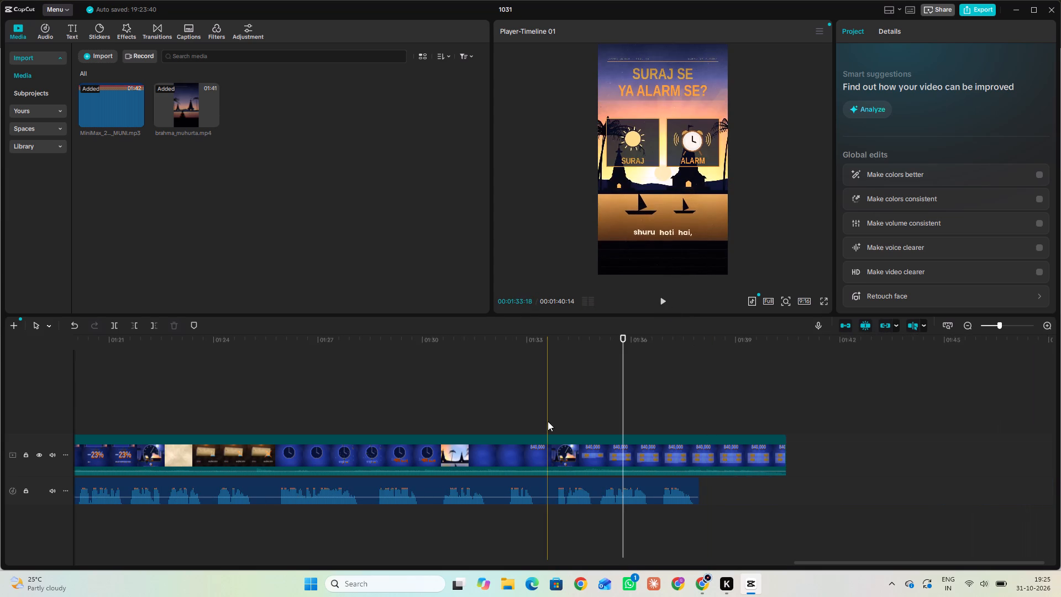
Replay the closing "aapki subah suraj se shuru hoti hai, ya alarm se?" passage and shift the last voiceover clip later to end at 00:01:38:22.
click(664, 300)
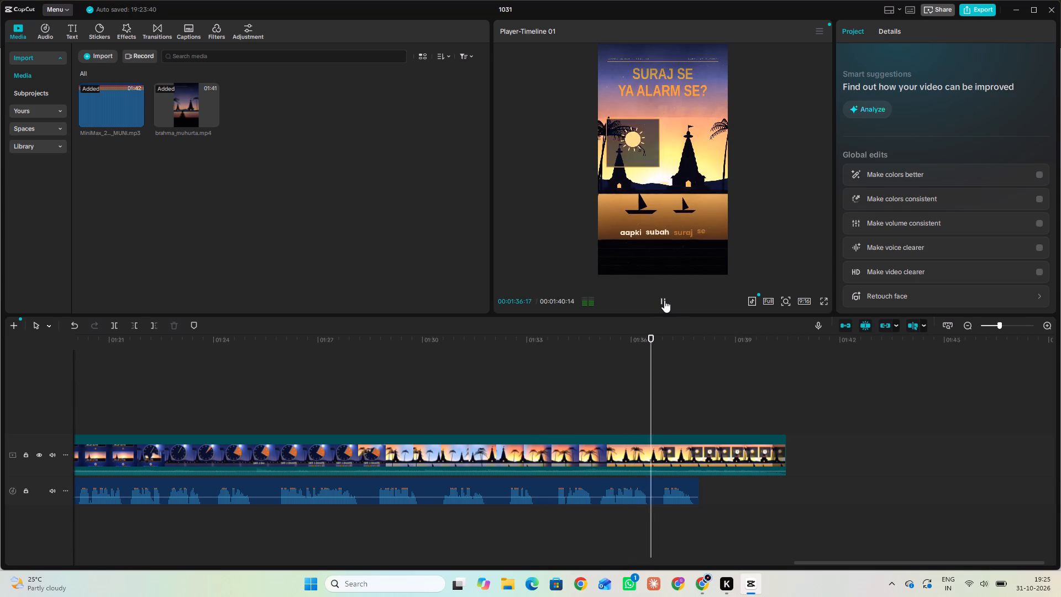
click(664, 300)
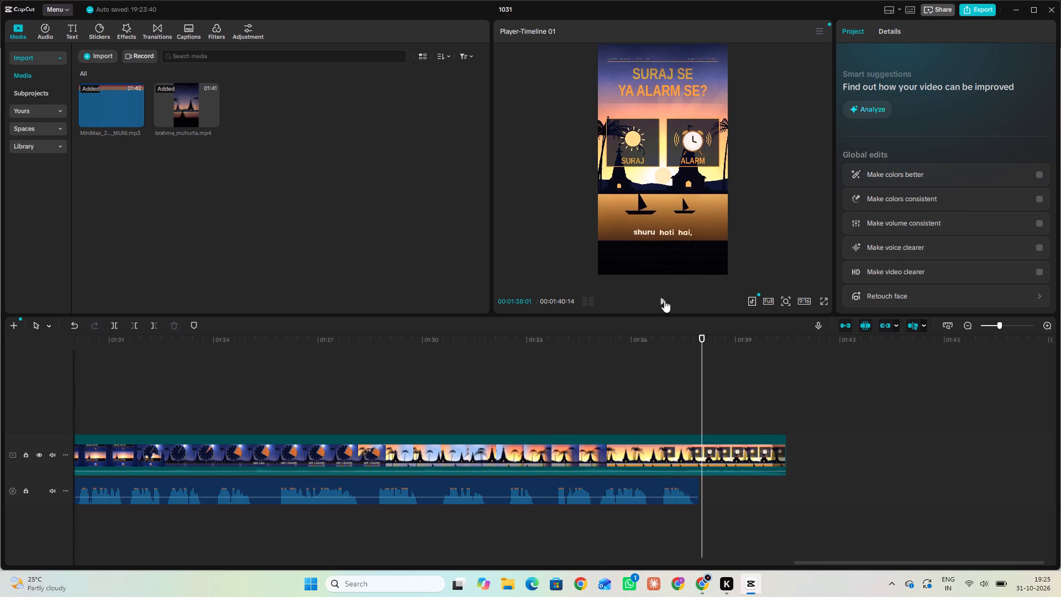
click(664, 300)
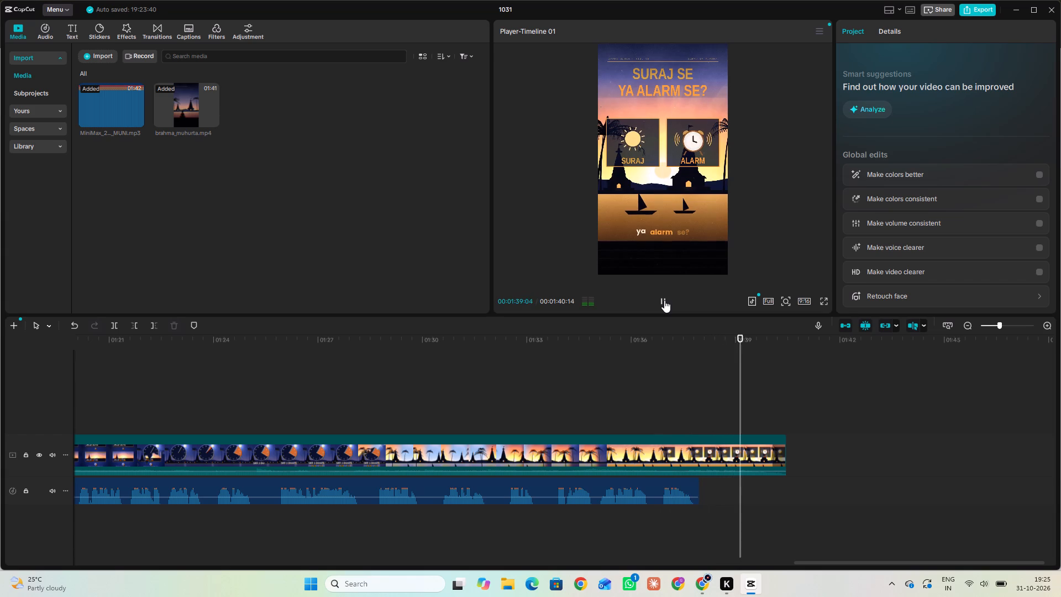
click(664, 300)
double_click(664, 300)
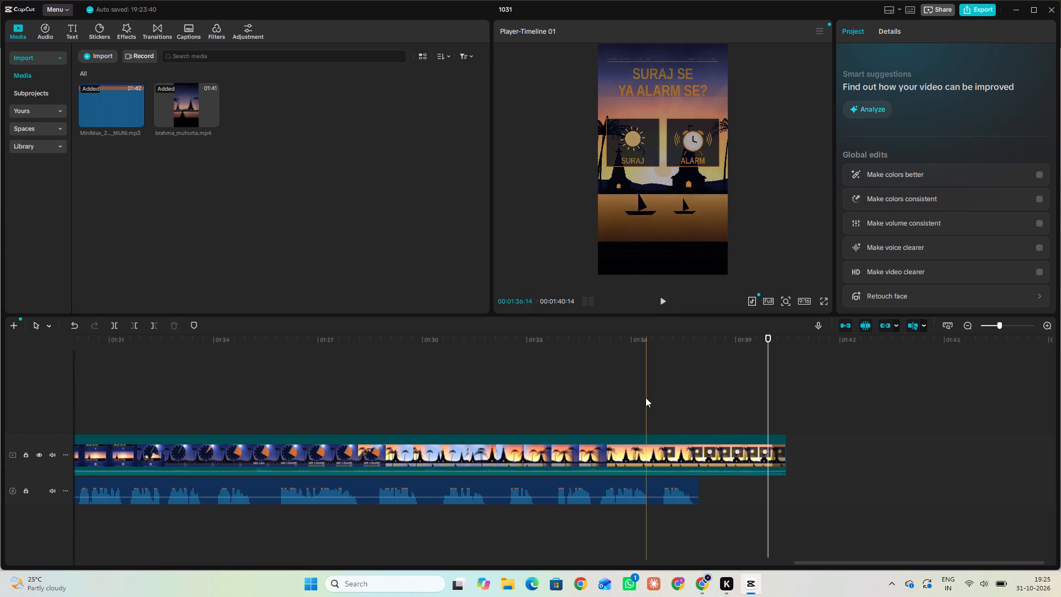
click(727, 422)
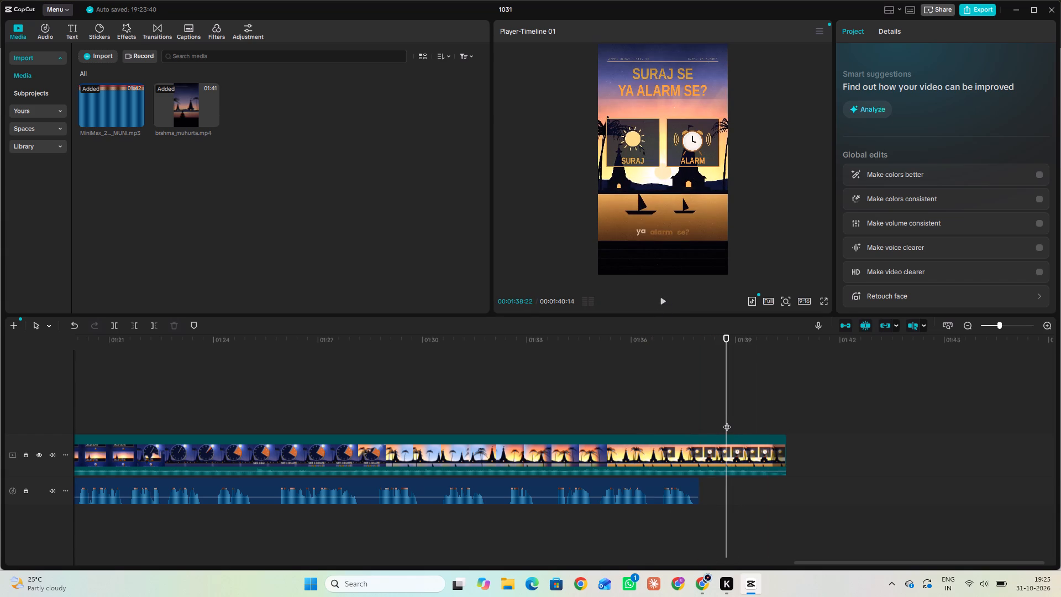
drag(658, 489, 684, 488)
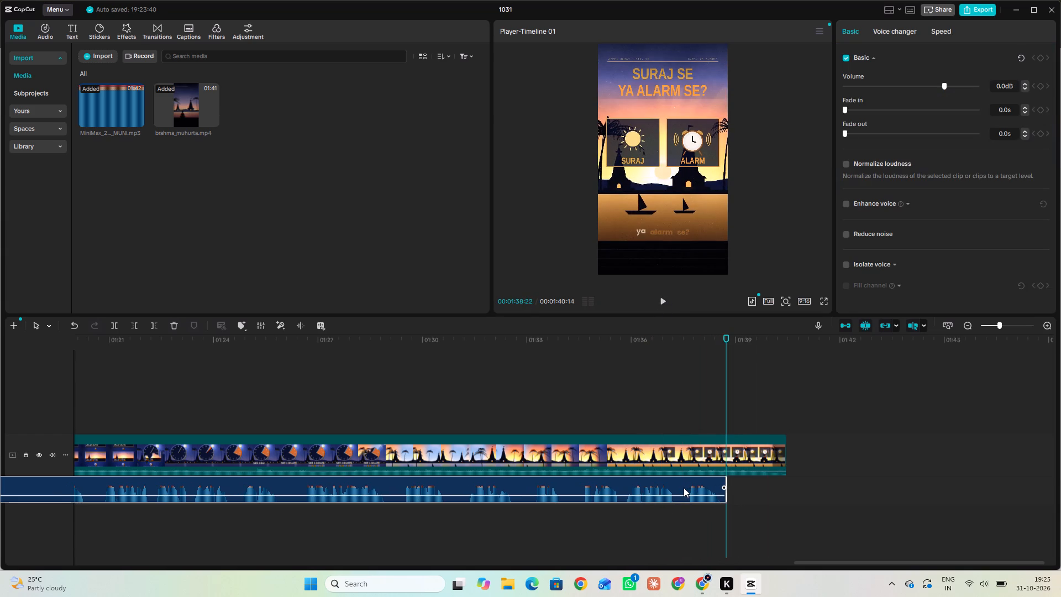
drag(684, 488, 684, 488)
Shift the last voiceover clip later to end at about 00:01:39:10, replaying the closing "aapki subah suraj se shuru hoti hai" passage.
click(633, 405)
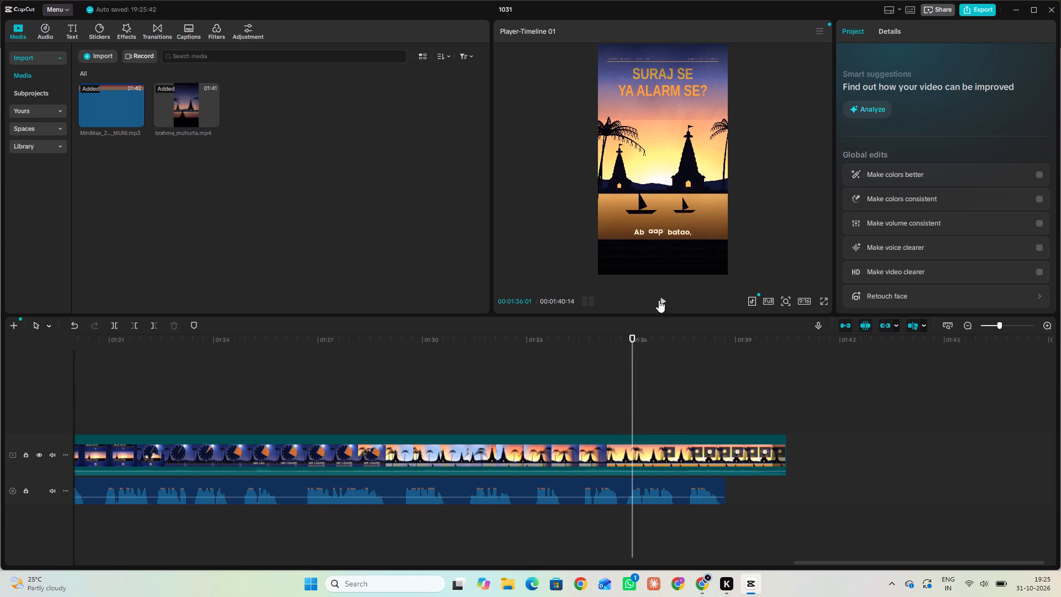
click(659, 300)
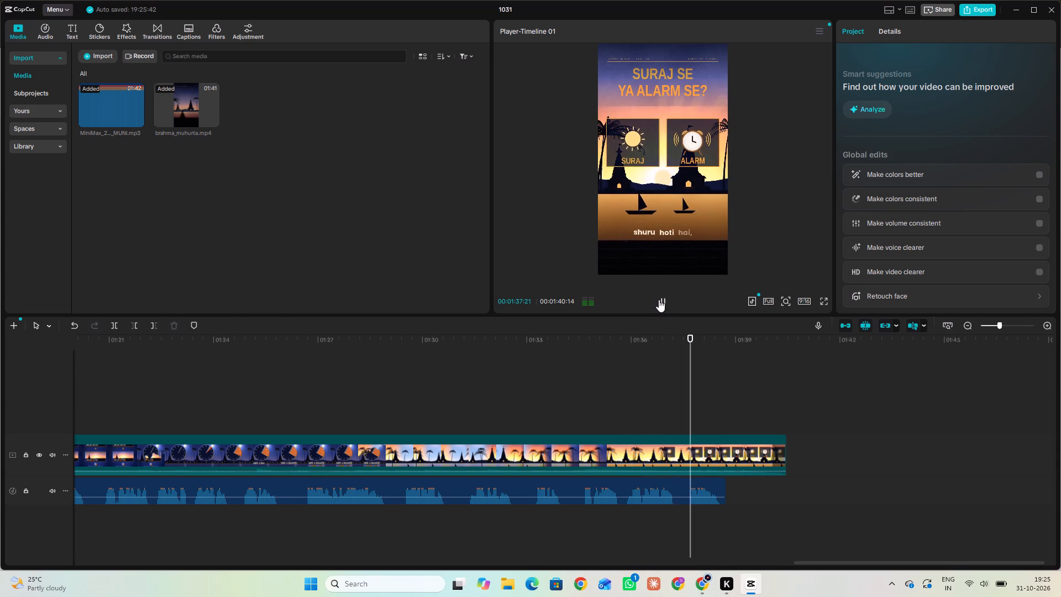
click(659, 300)
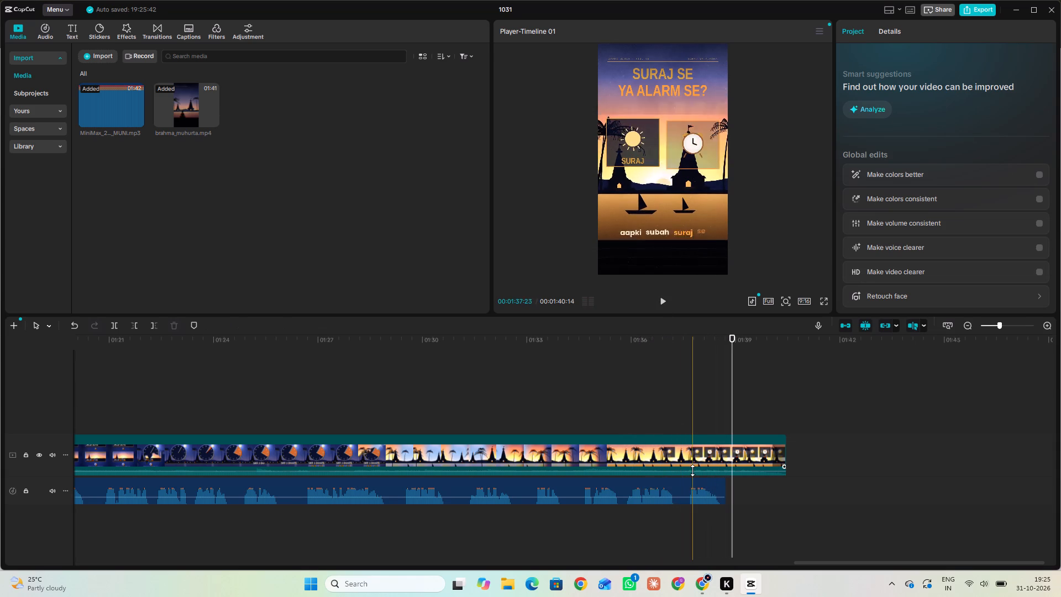
drag(679, 489, 690, 488)
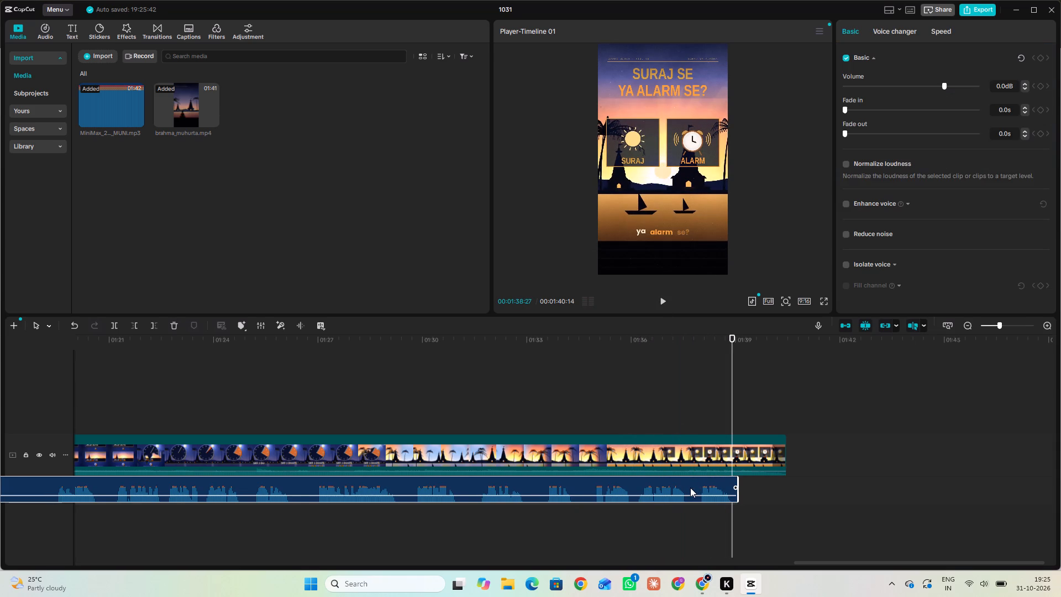
drag(690, 488, 700, 488)
click(650, 401)
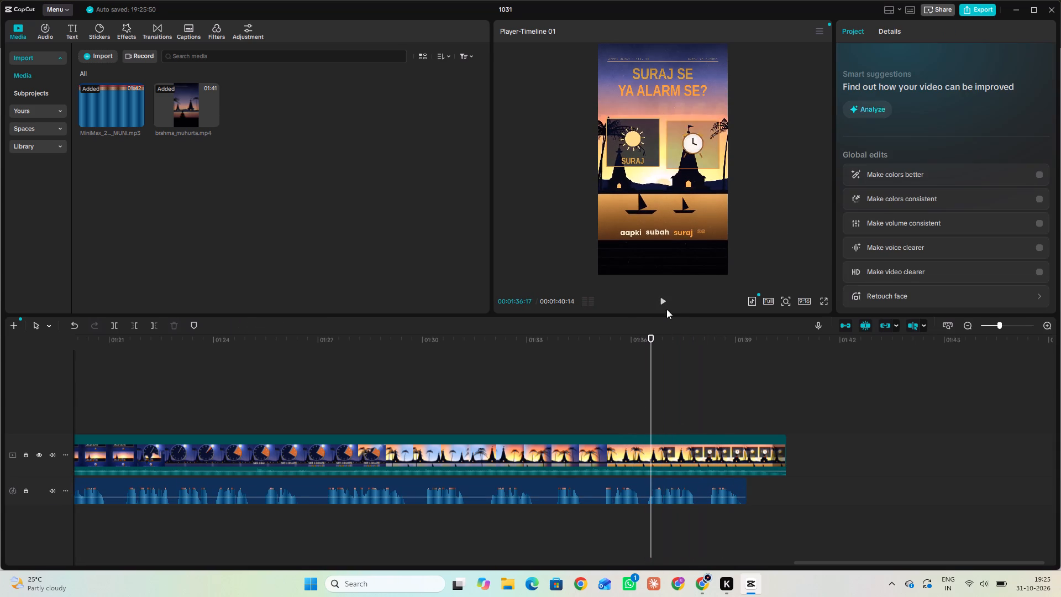
click(664, 303)
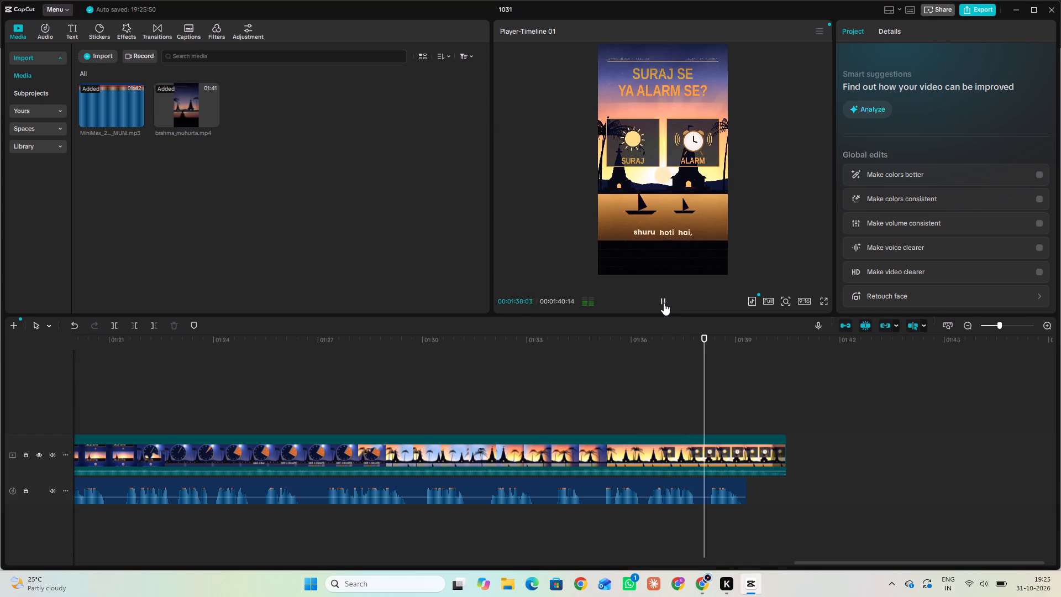
click(664, 303)
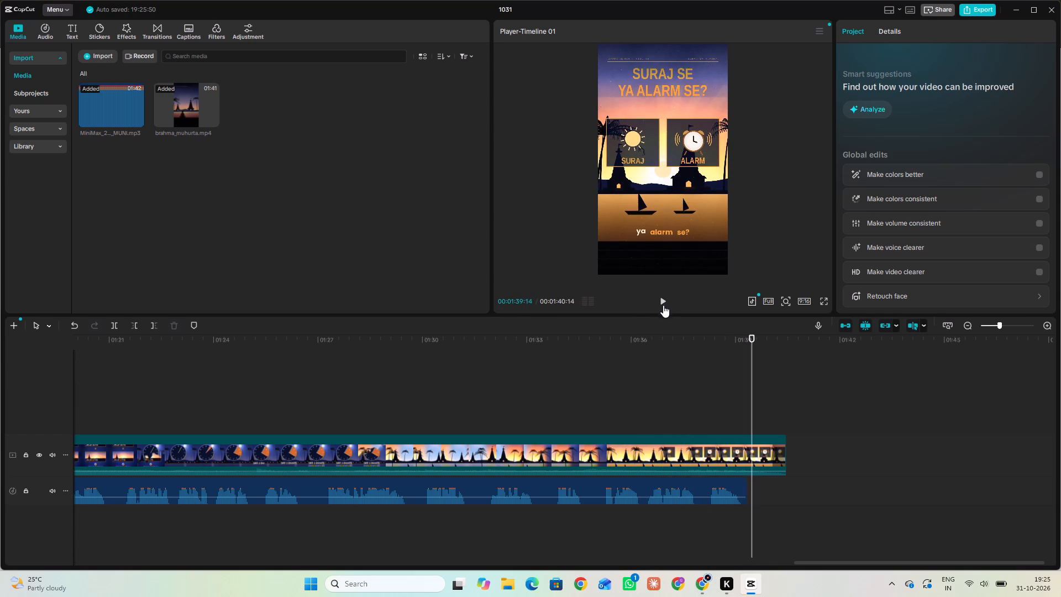
click(624, 376)
click(664, 301)
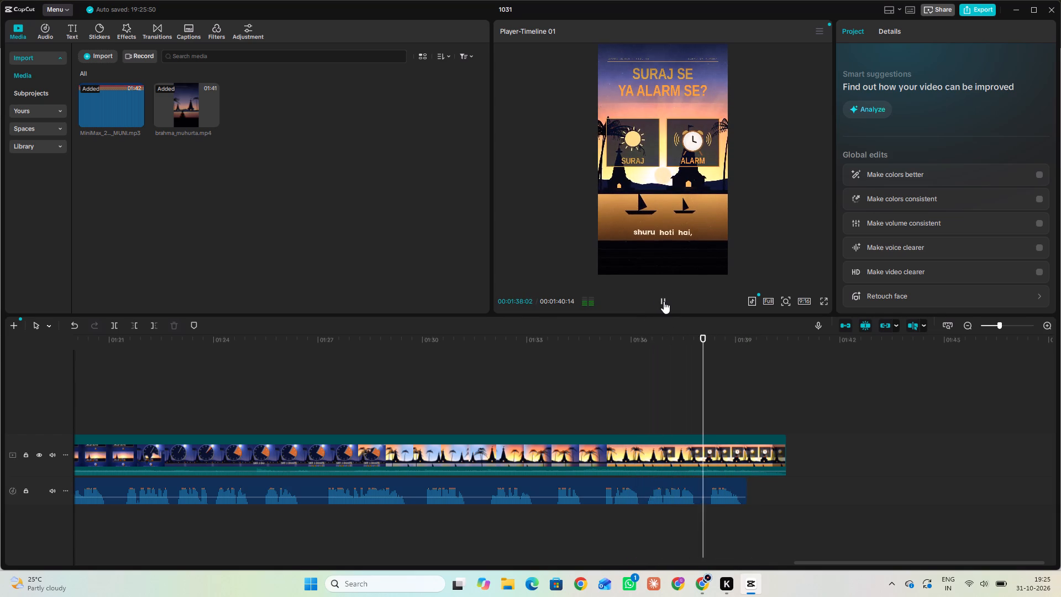
click(664, 302)
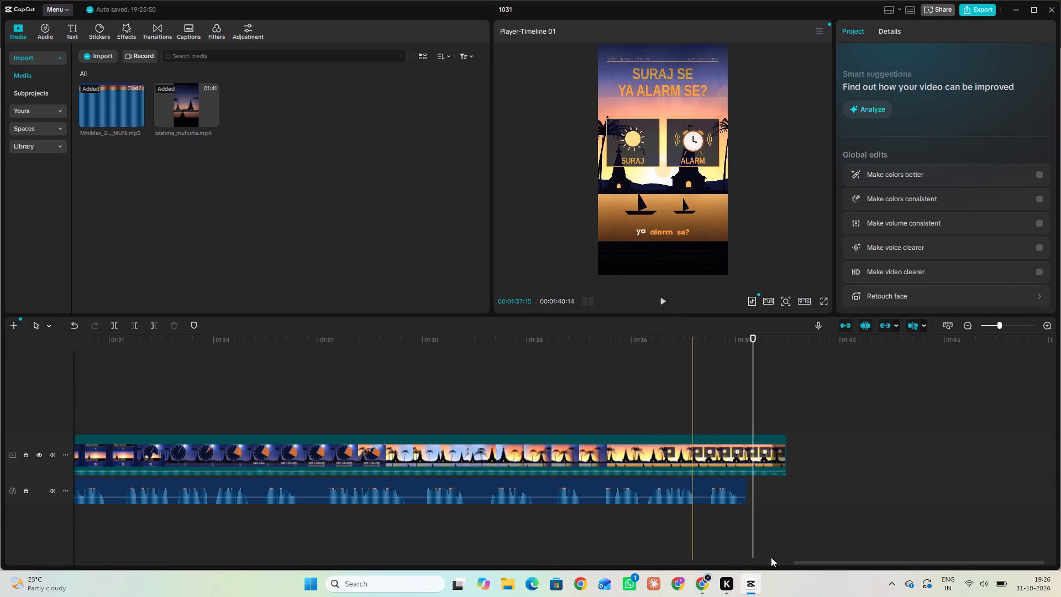
Replay from about 00:00:37:20 across the gap to 00:00:41:09 to check the narration against the "rakshartham ayushah" and "Yaani swasth vyakti" captions.
drag(846, 565, 718, 564)
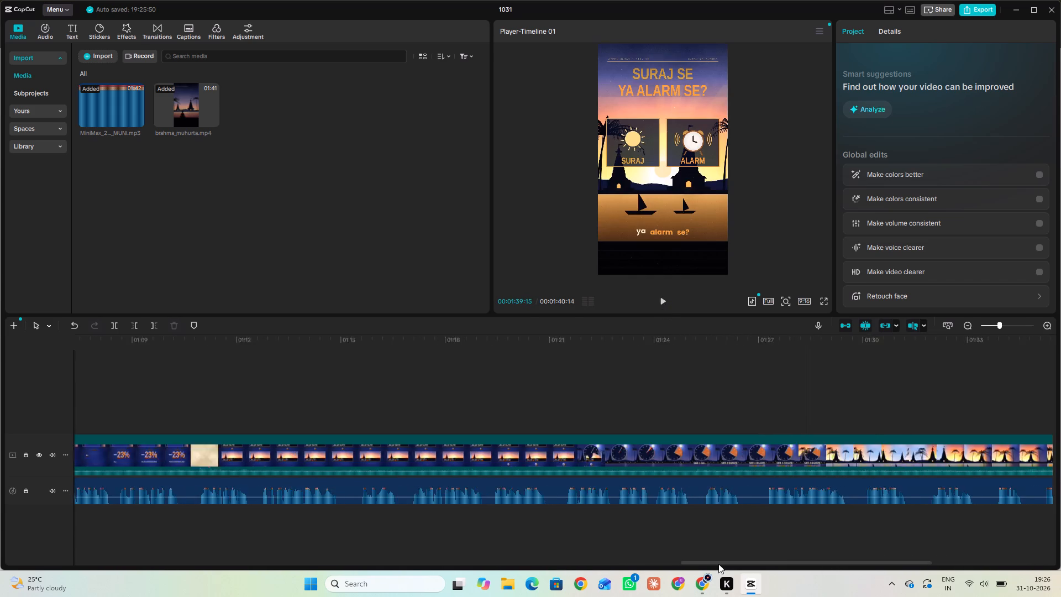
drag(718, 564, 417, 562)
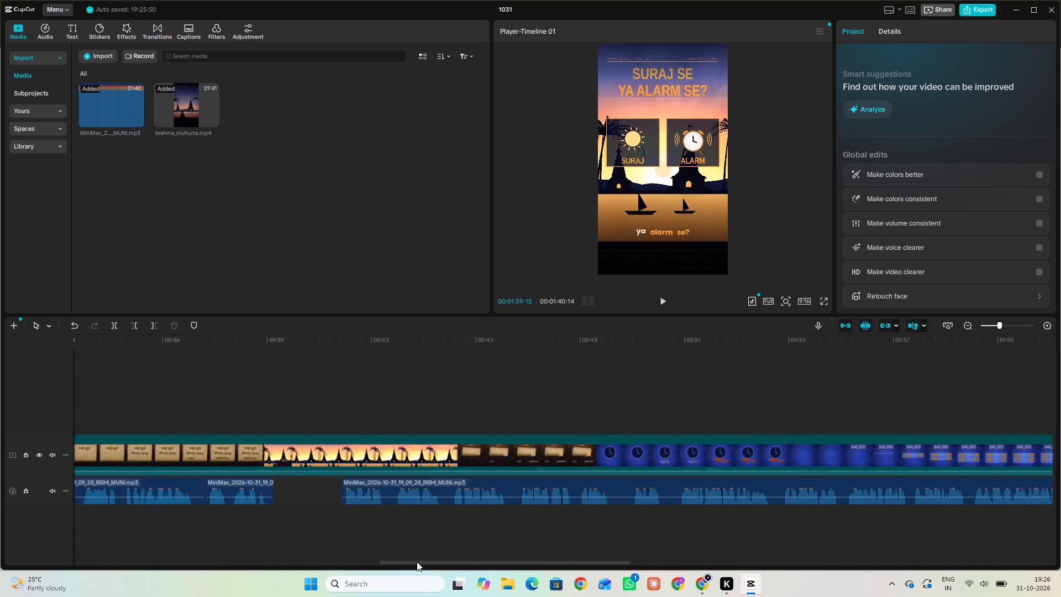
drag(417, 562, 385, 562)
click(411, 376)
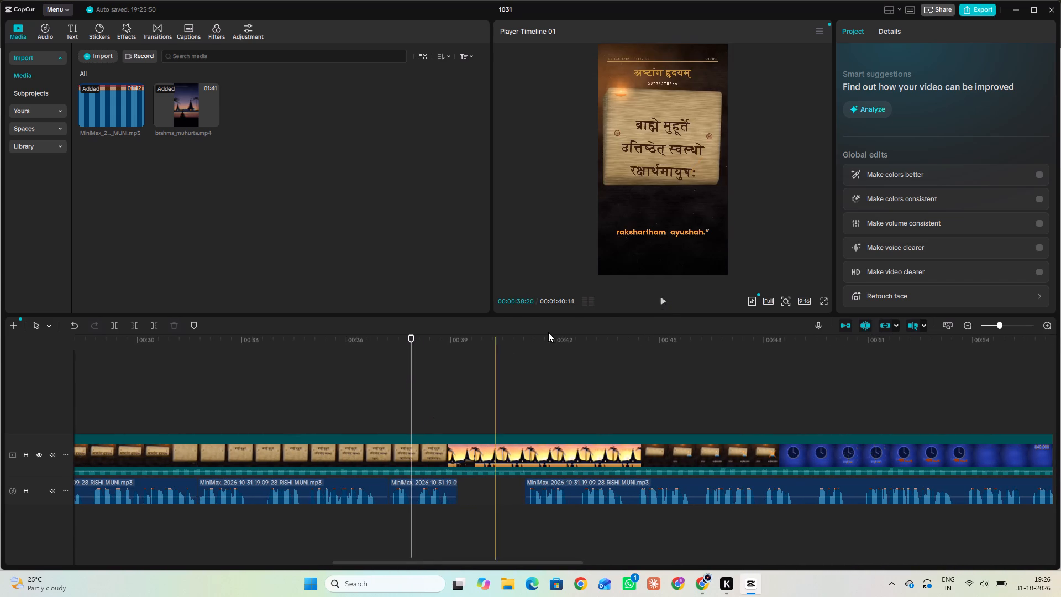
click(662, 300)
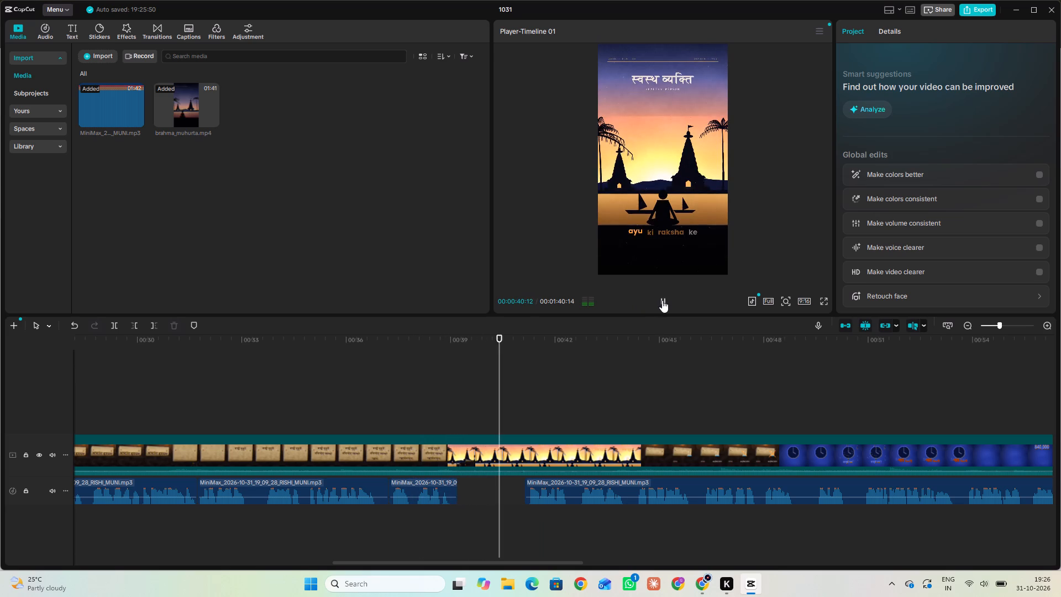
click(662, 300)
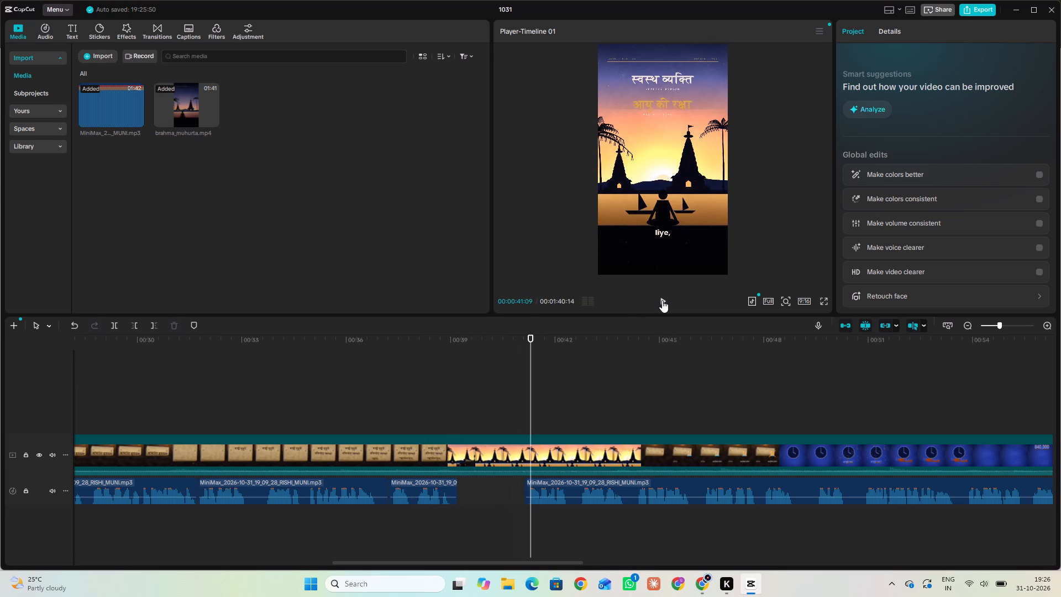
click(404, 401)
click(666, 301)
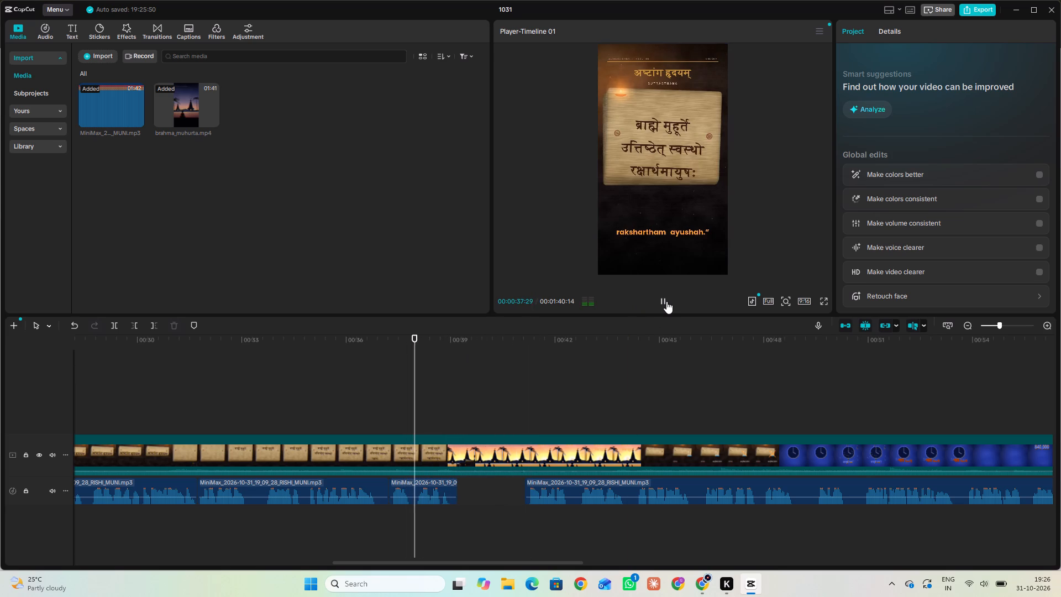
click(666, 301)
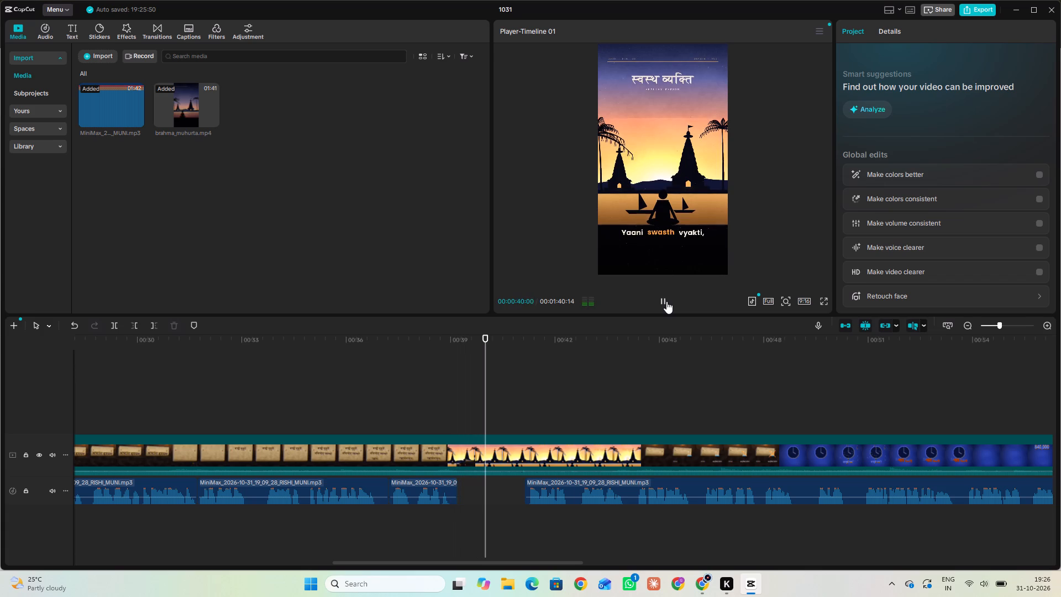
click(575, 492)
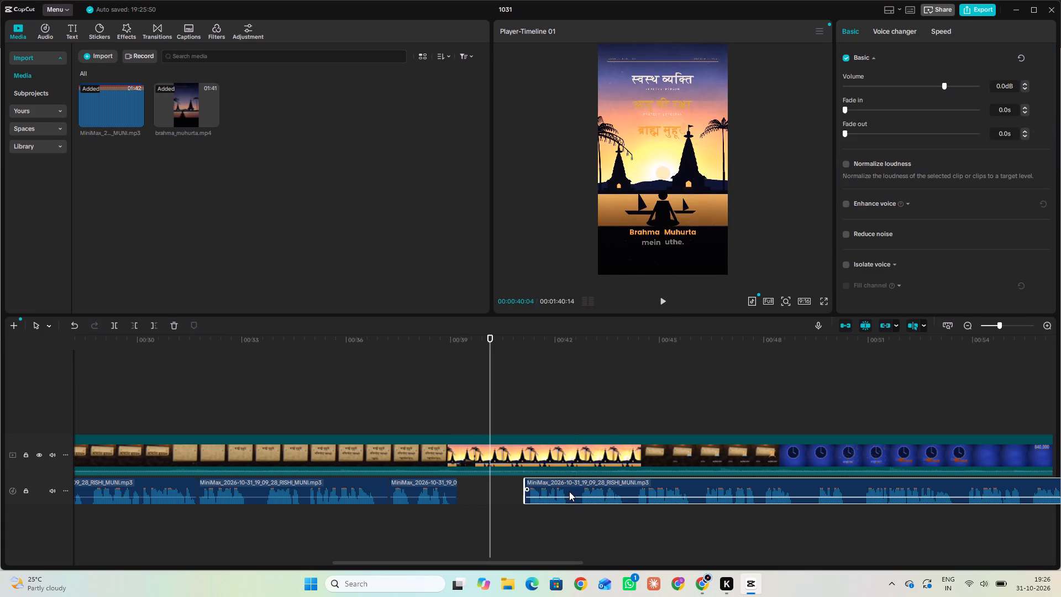
click(411, 395)
click(666, 298)
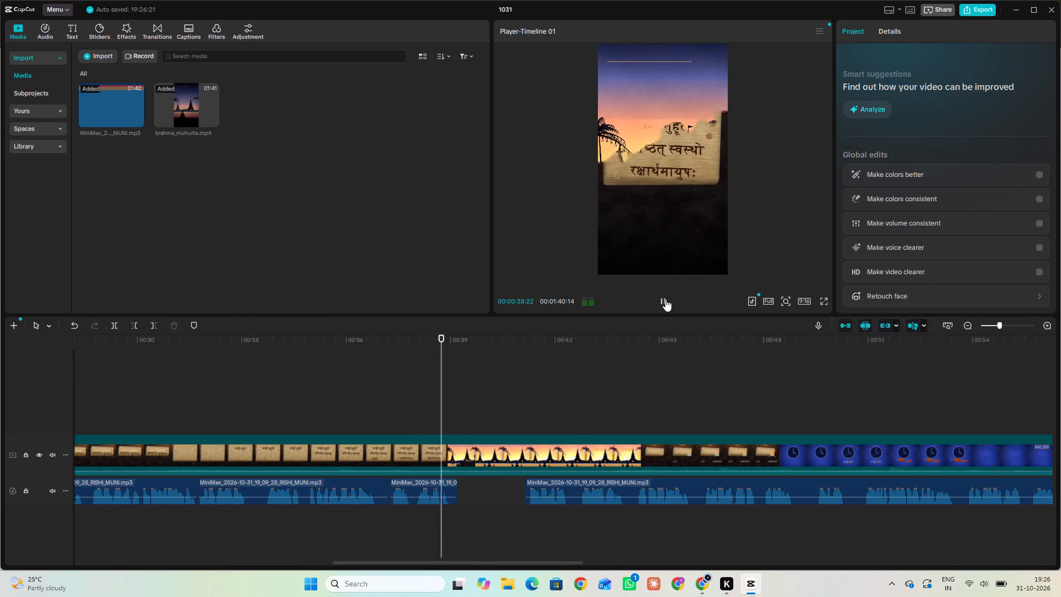
click(665, 299)
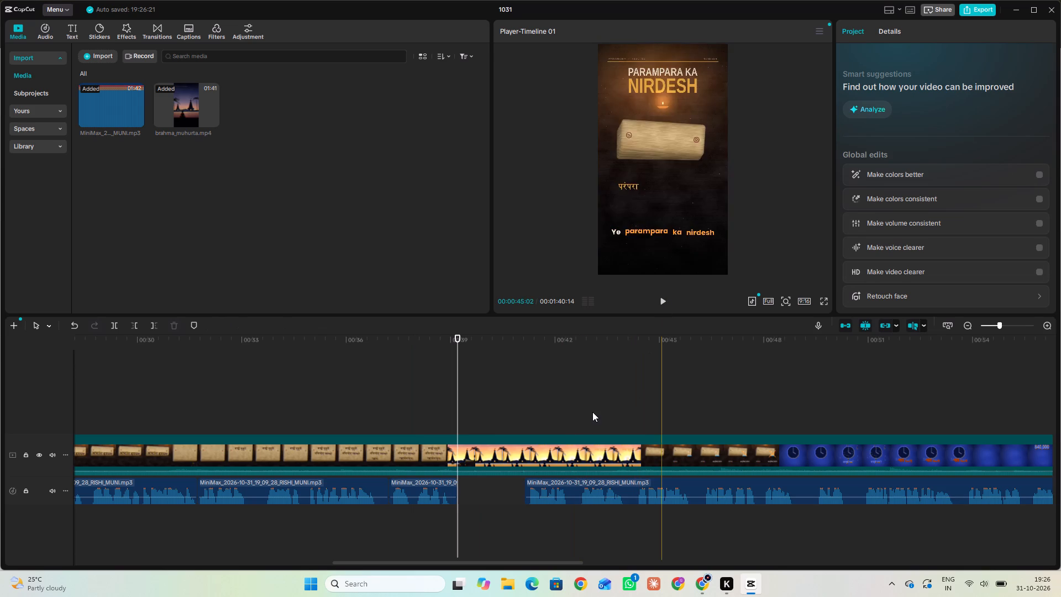
Play from 00:00:41:04 to locate the end of the first phrase, and split the voiceover clip after the gap at 00:00:42:15.
click(526, 399)
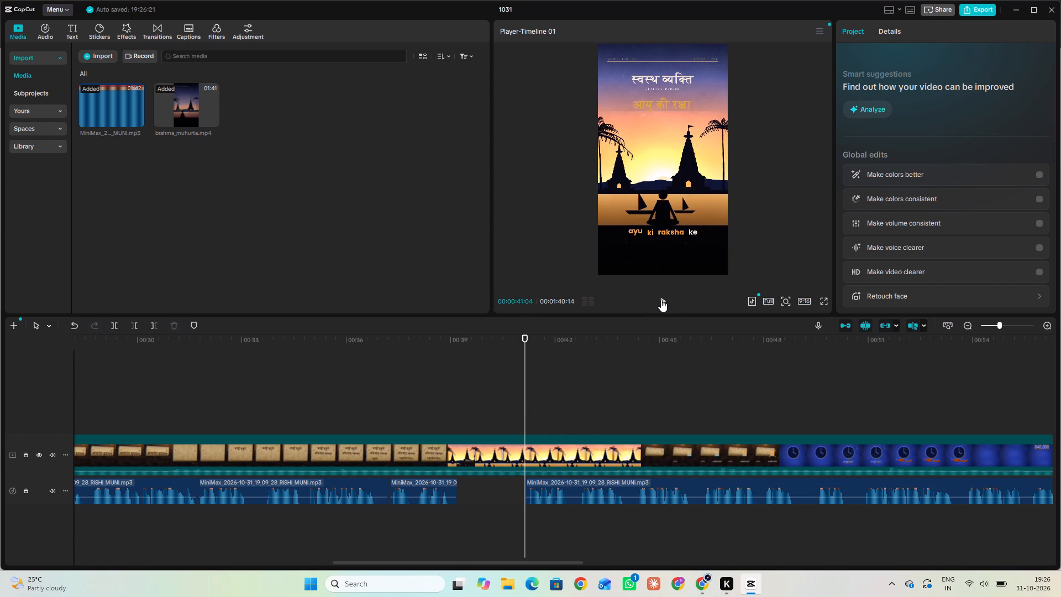
click(661, 300)
click(661, 300)
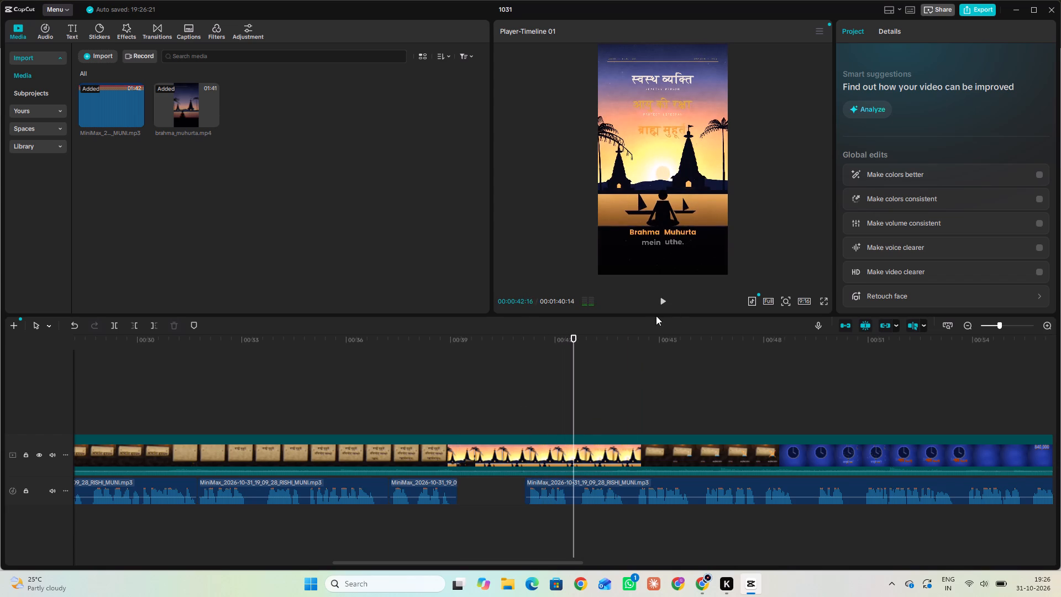
click(574, 491)
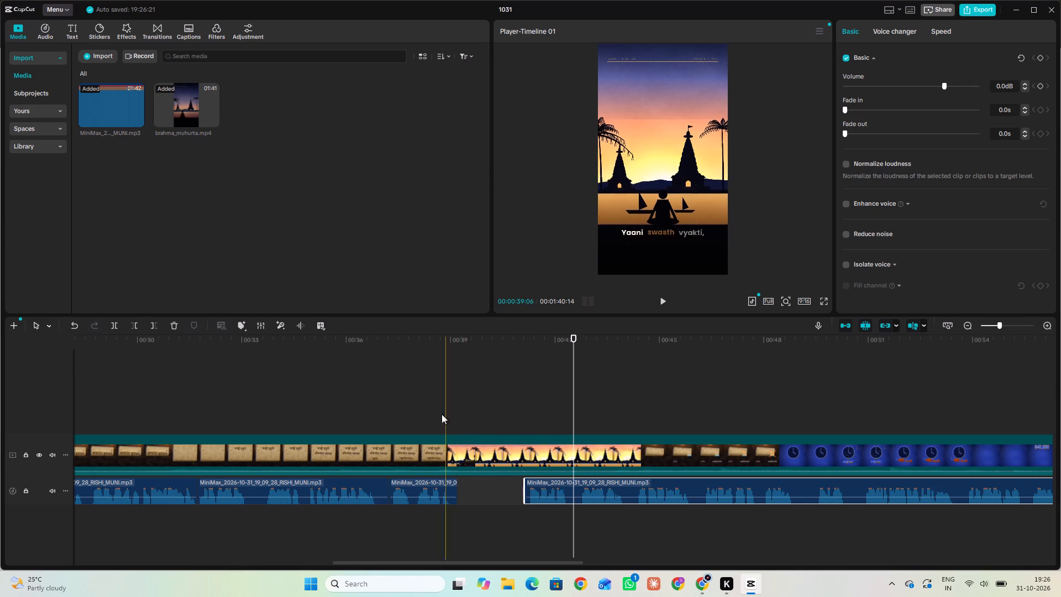
click(572, 415)
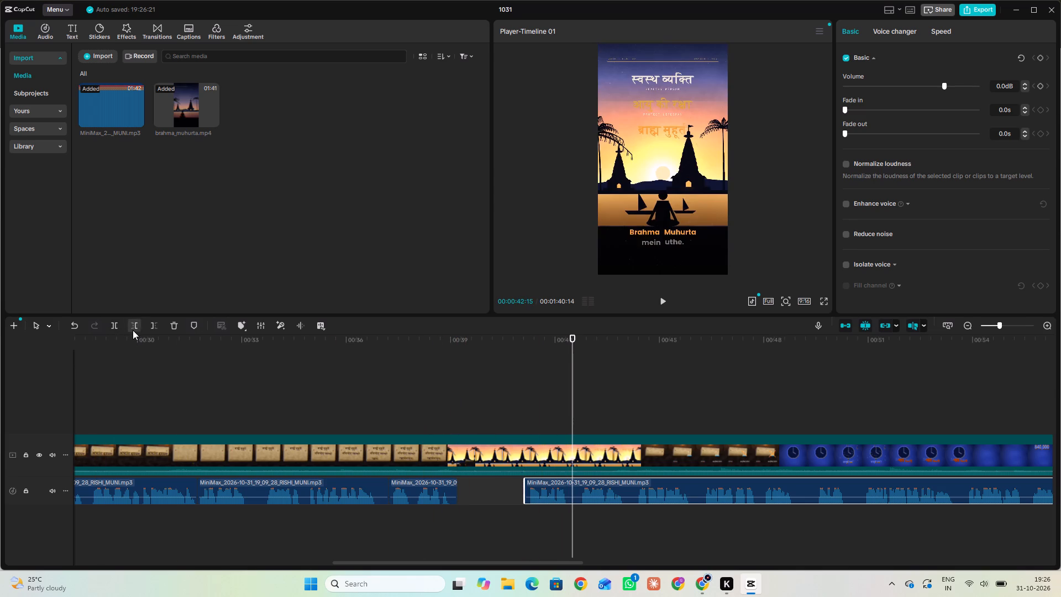
click(118, 328)
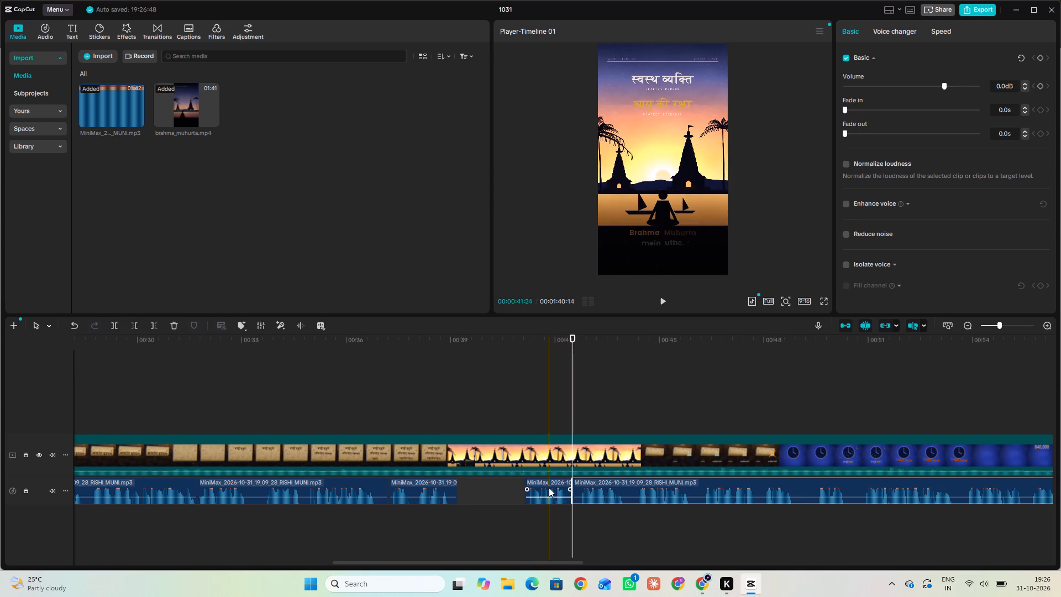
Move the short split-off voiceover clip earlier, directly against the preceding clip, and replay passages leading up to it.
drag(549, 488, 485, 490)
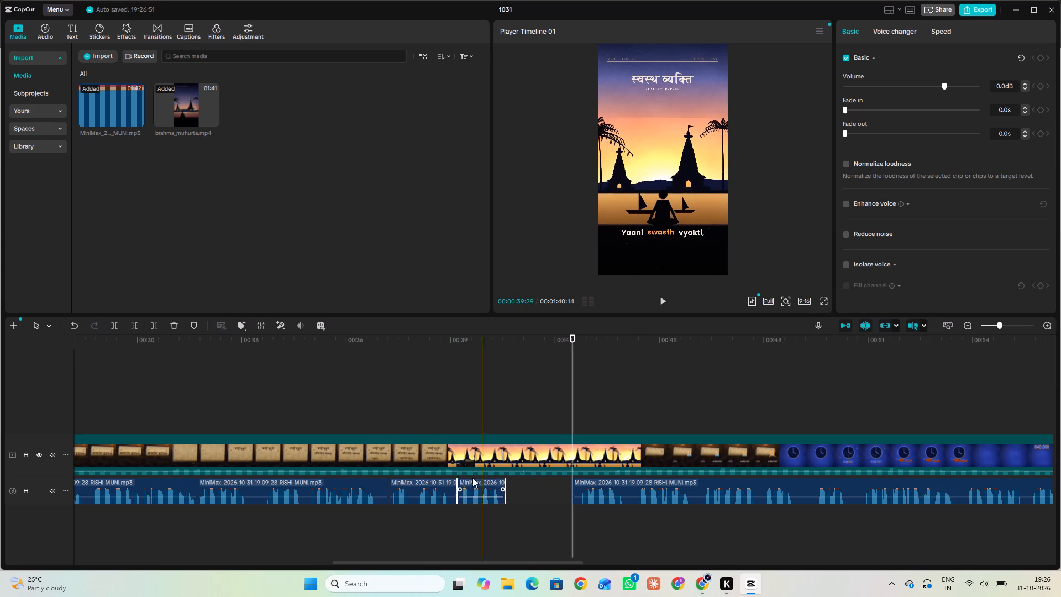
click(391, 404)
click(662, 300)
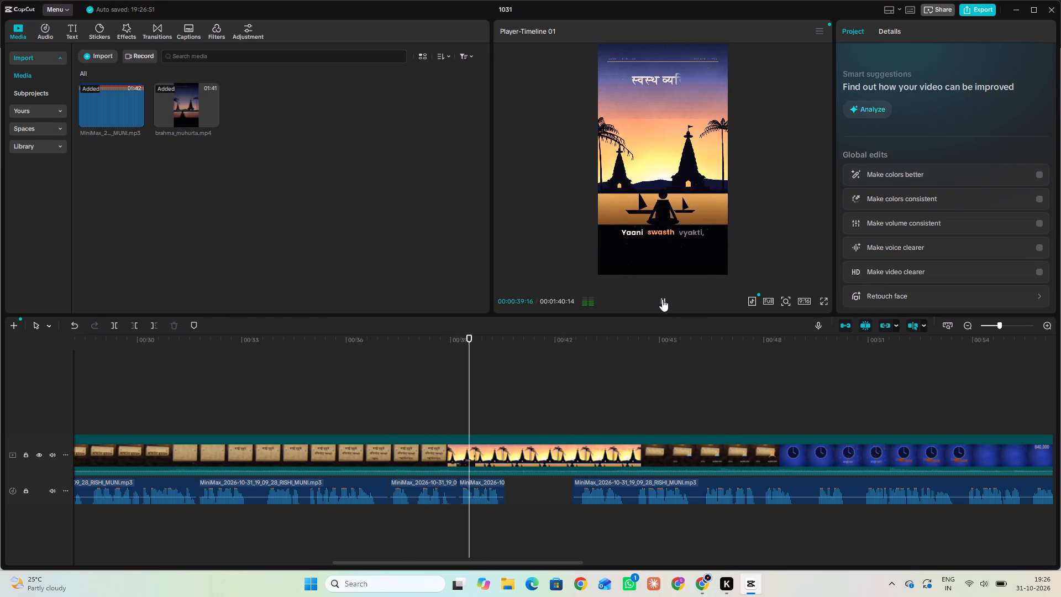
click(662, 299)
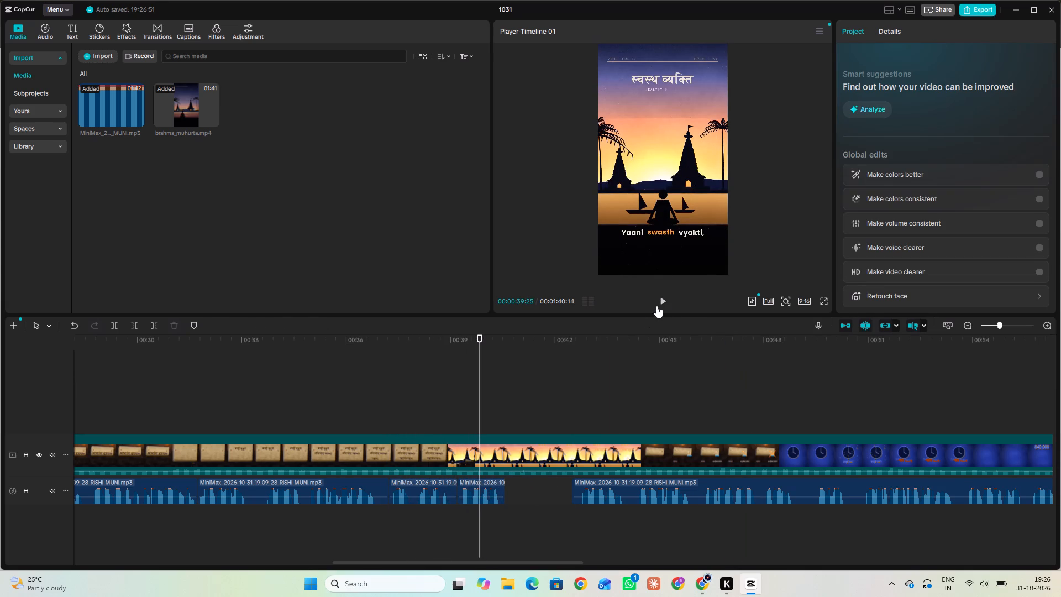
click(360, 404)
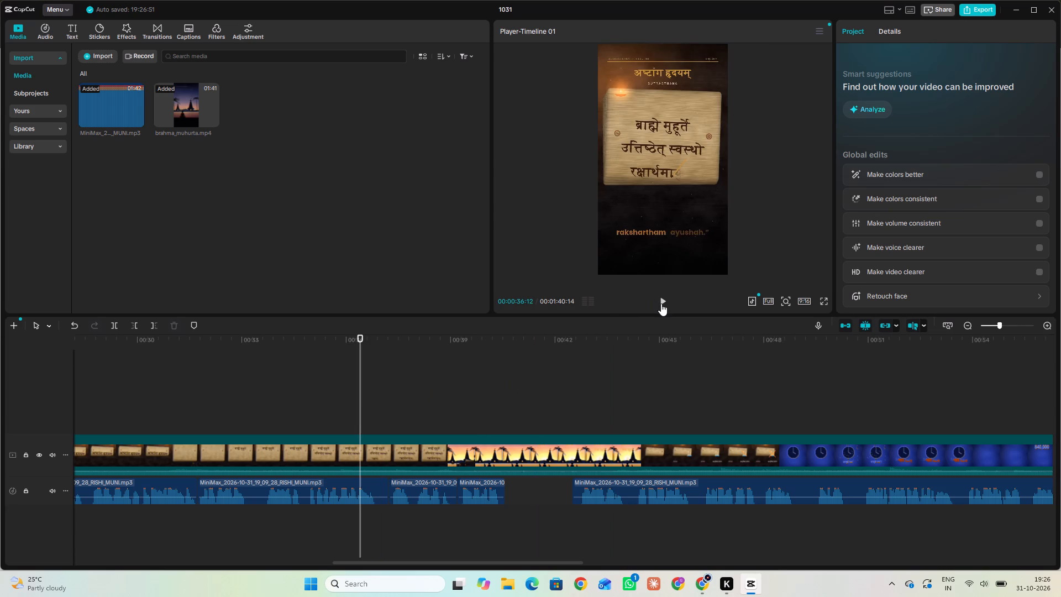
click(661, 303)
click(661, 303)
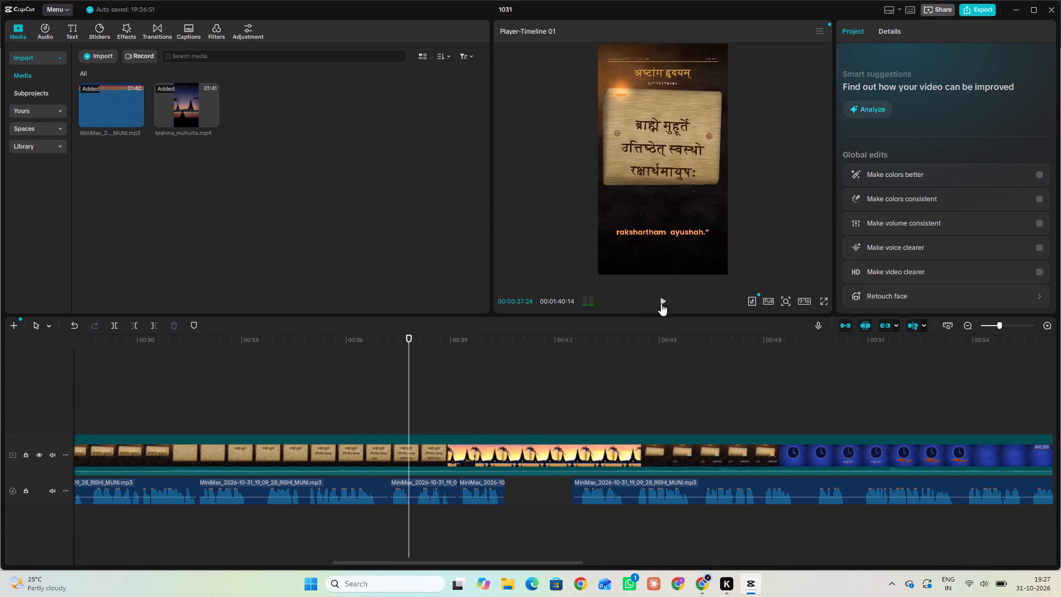
Shift the short voiceover clip later to start at about 00:00:40:12 and replay from about 00:00:36:17.
drag(492, 495, 511, 493)
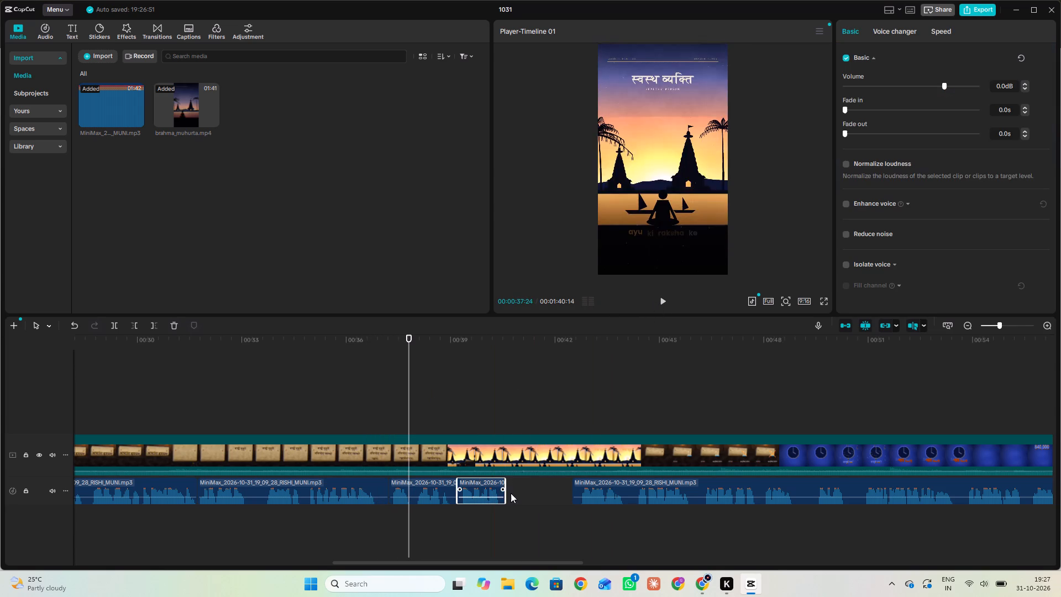
drag(511, 493, 534, 502)
click(366, 414)
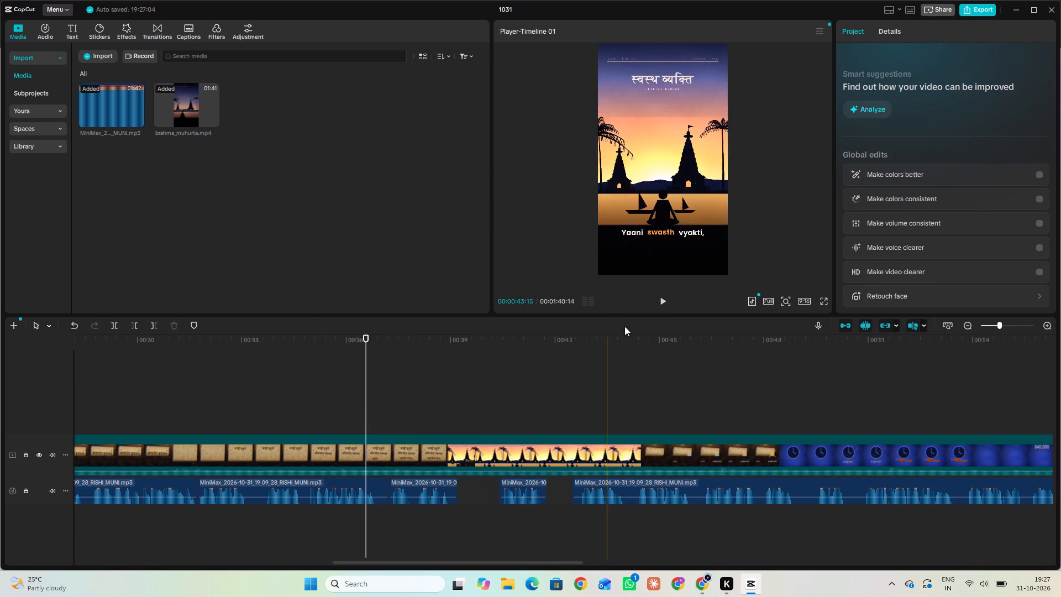
click(664, 299)
click(664, 299)
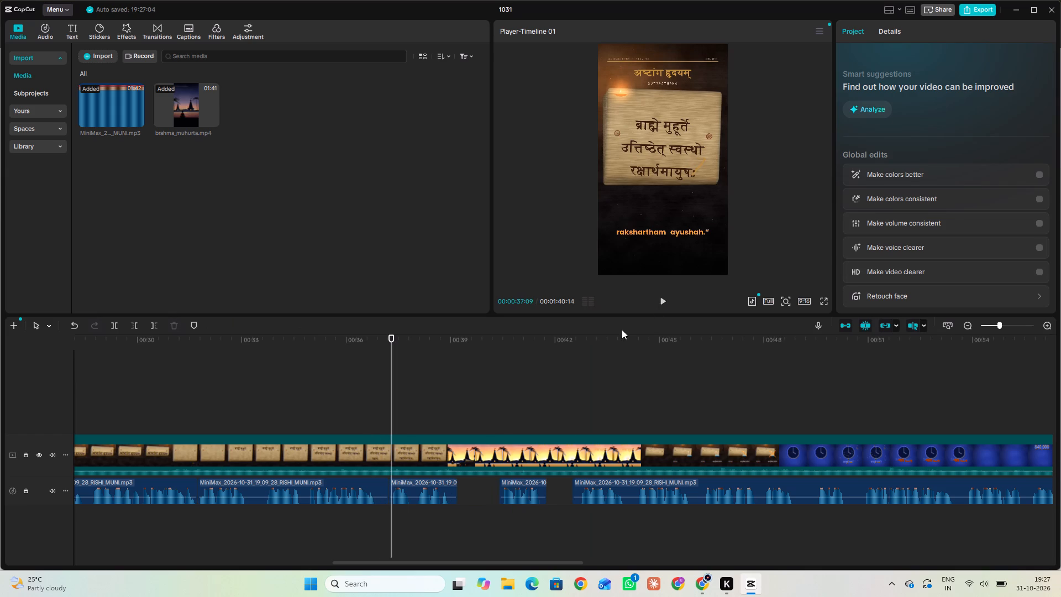
Play the voiceover clip starting near 00:00:37:09 and shift it later to start at about 00:00:38:10, before the short clip.
click(435, 494)
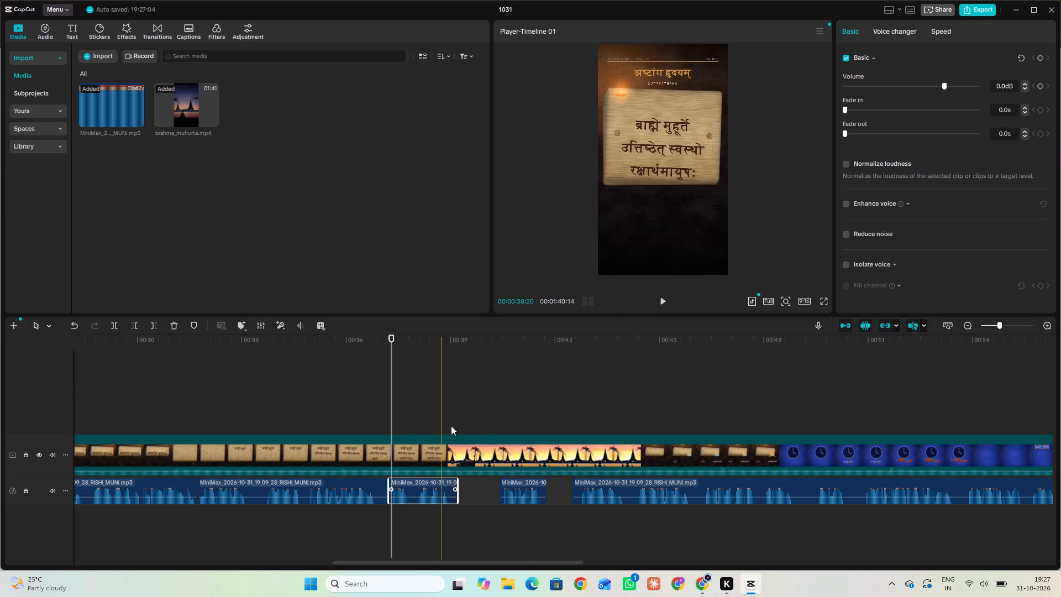
click(661, 301)
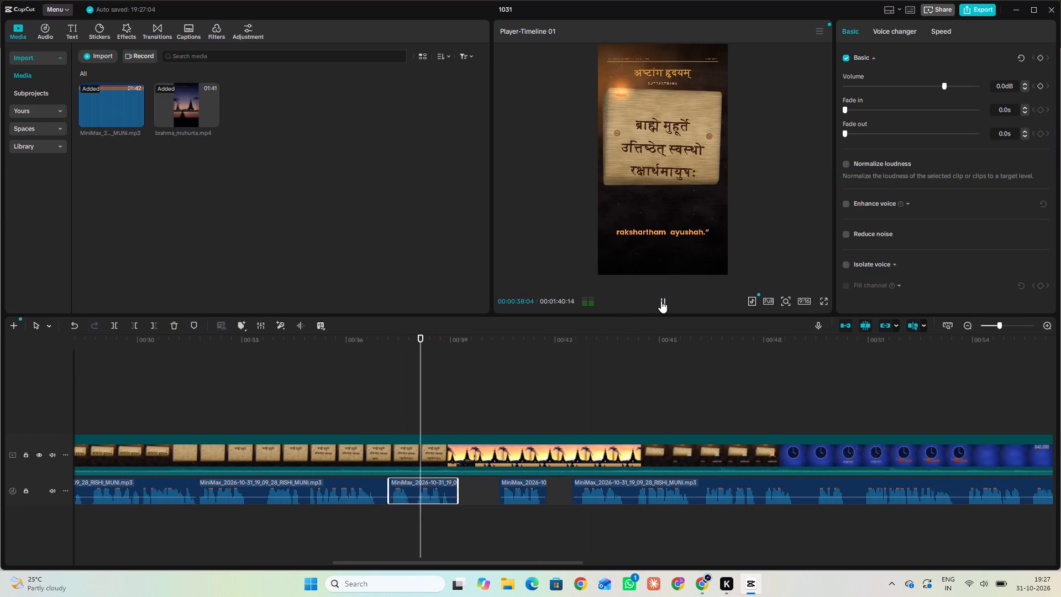
click(661, 301)
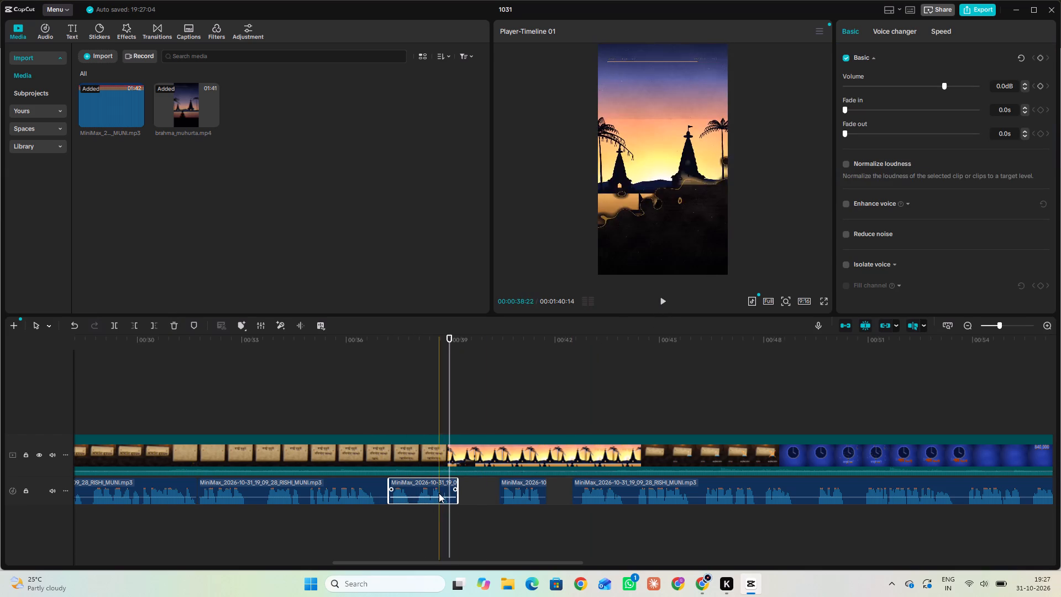
drag(438, 493, 476, 494)
Replay from 00:00:35:25 to 00:00:54:11 to check the shifted narration against the shloka, "Yaani swasth vyakti" and following captions.
click(340, 405)
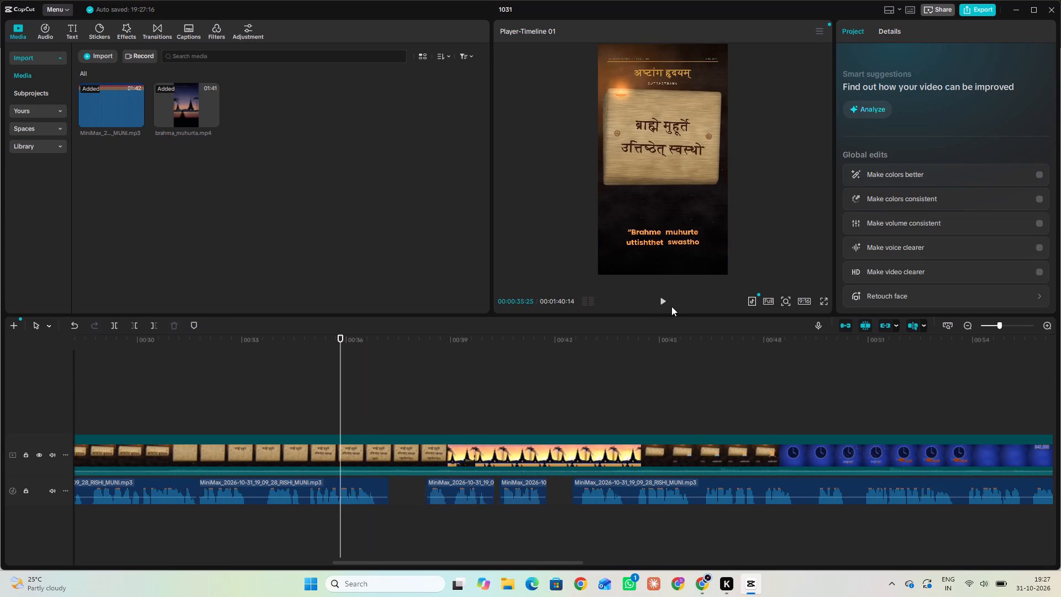
click(663, 300)
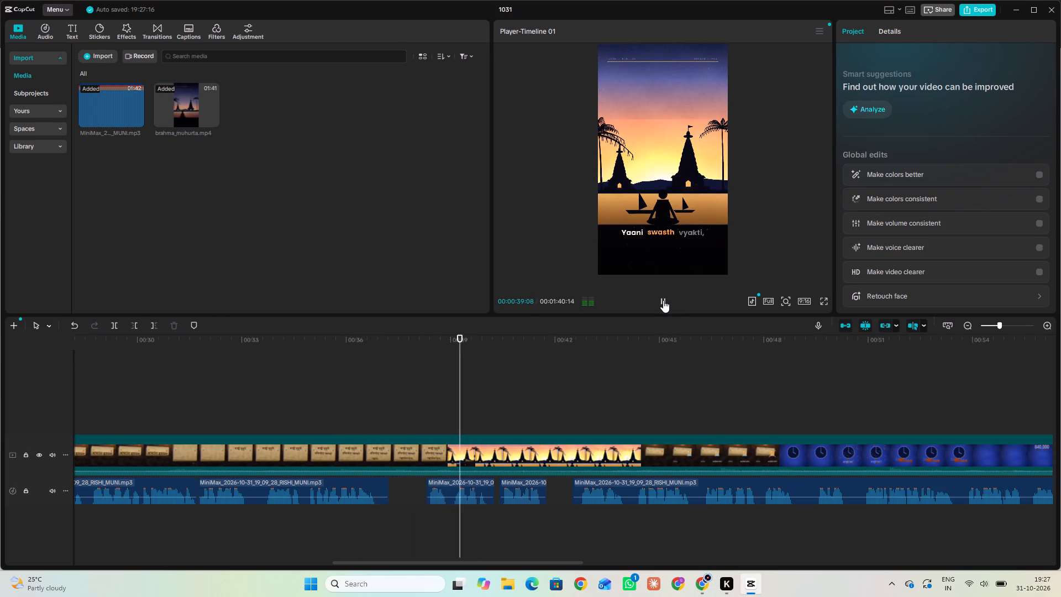
click(663, 300)
click(663, 300)
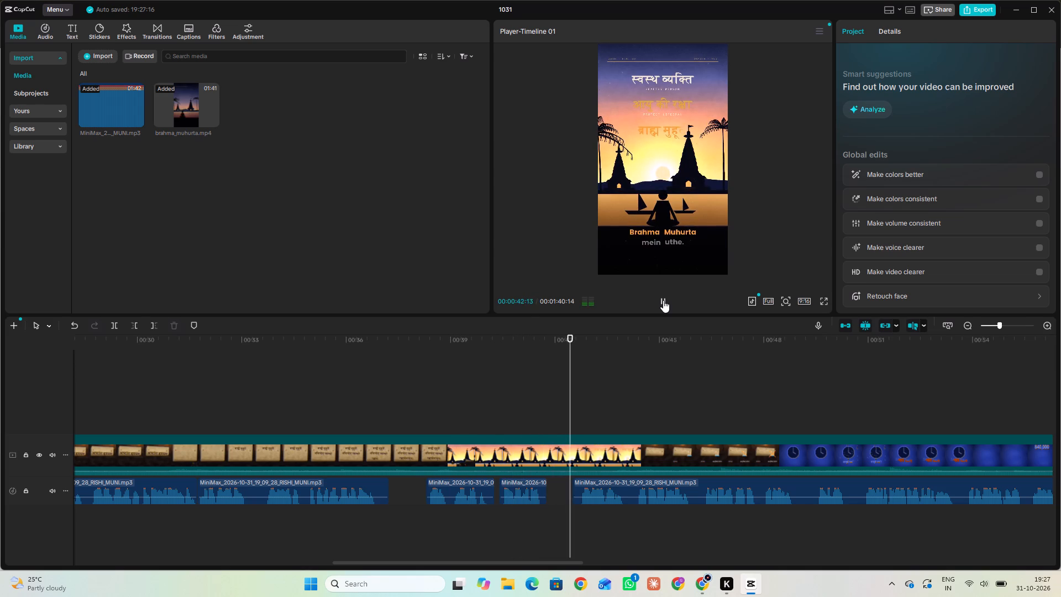
click(663, 300)
click(663, 300)
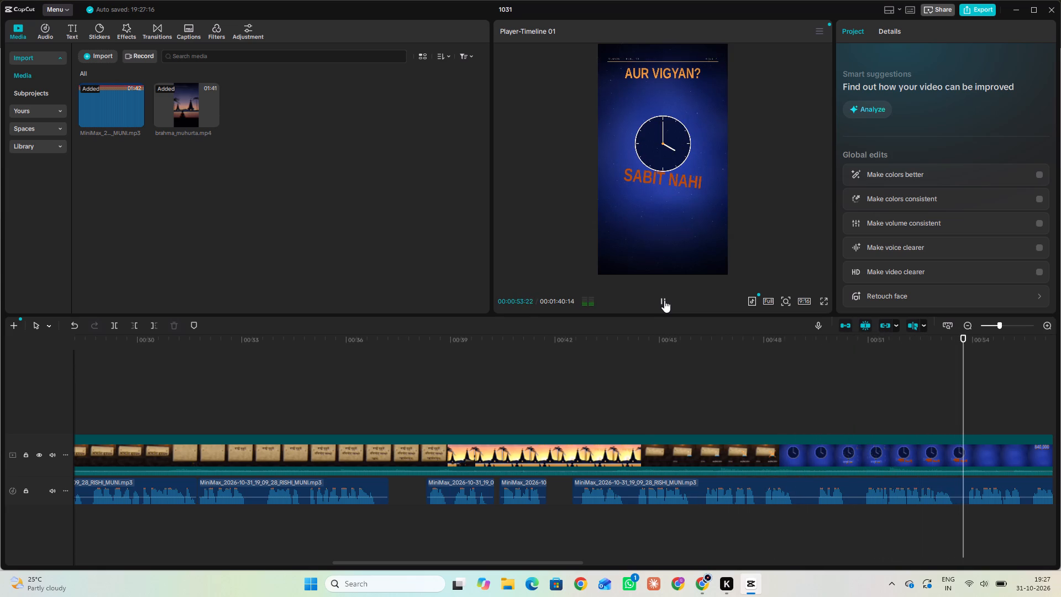
click(664, 300)
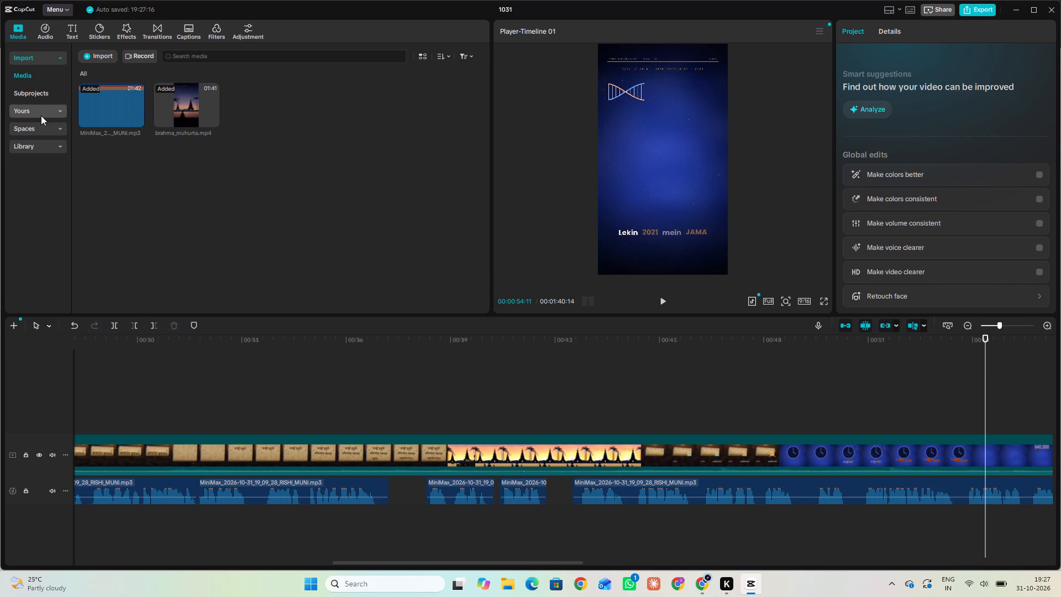
Explore the filter library by previewing Clear II, searching for 4k, and trying another featured filter.
click(212, 32)
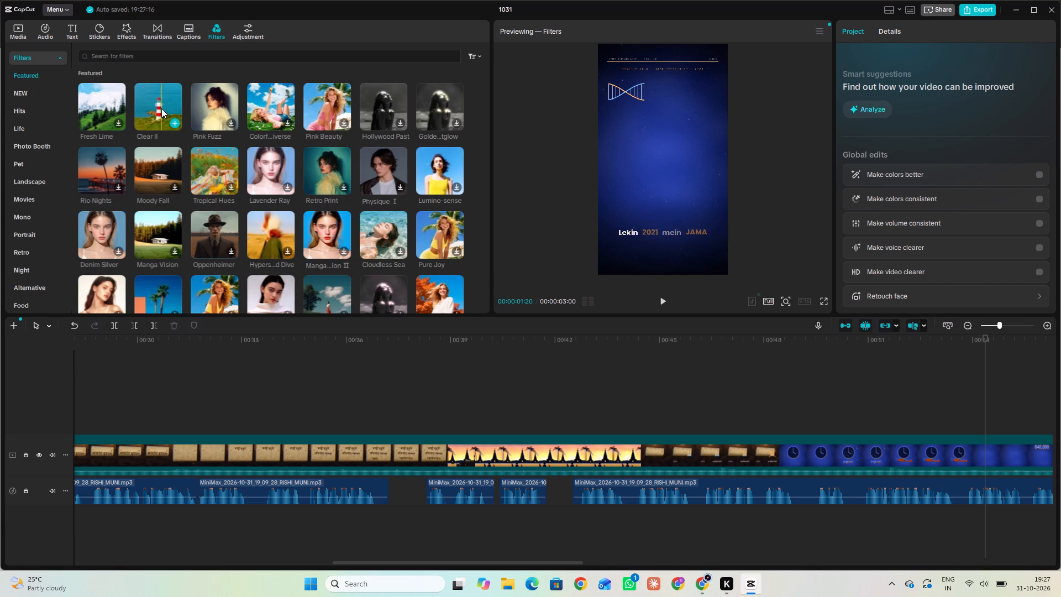
click(161, 107)
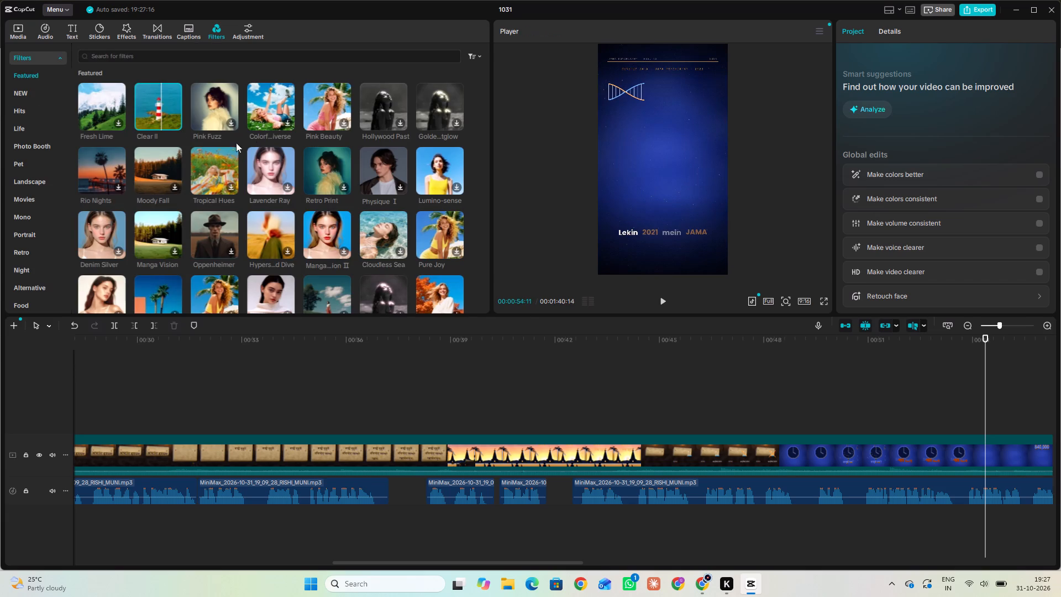
click(152, 50)
click(149, 59)
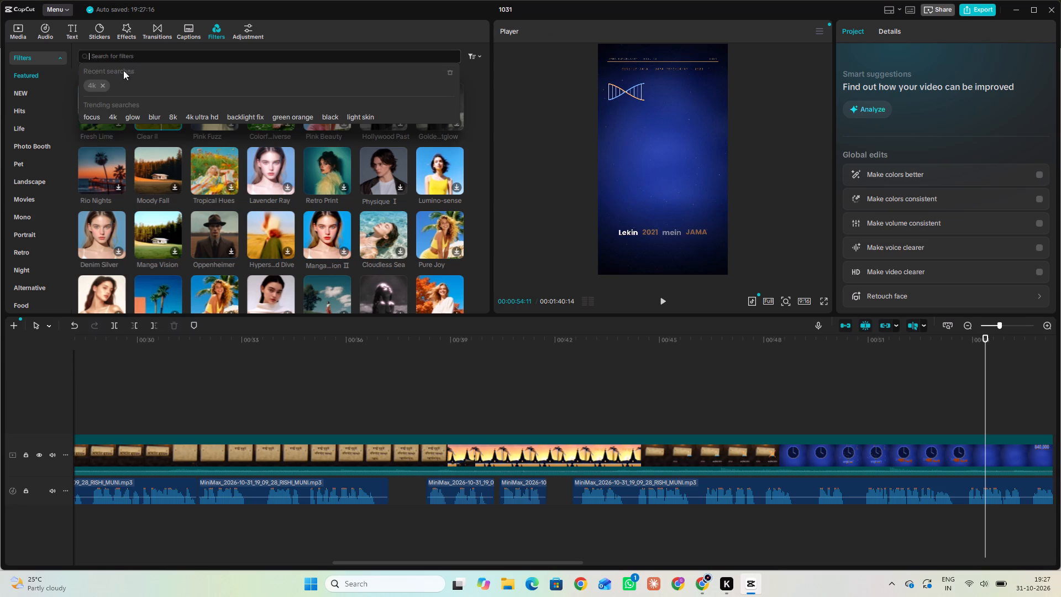
click(91, 85)
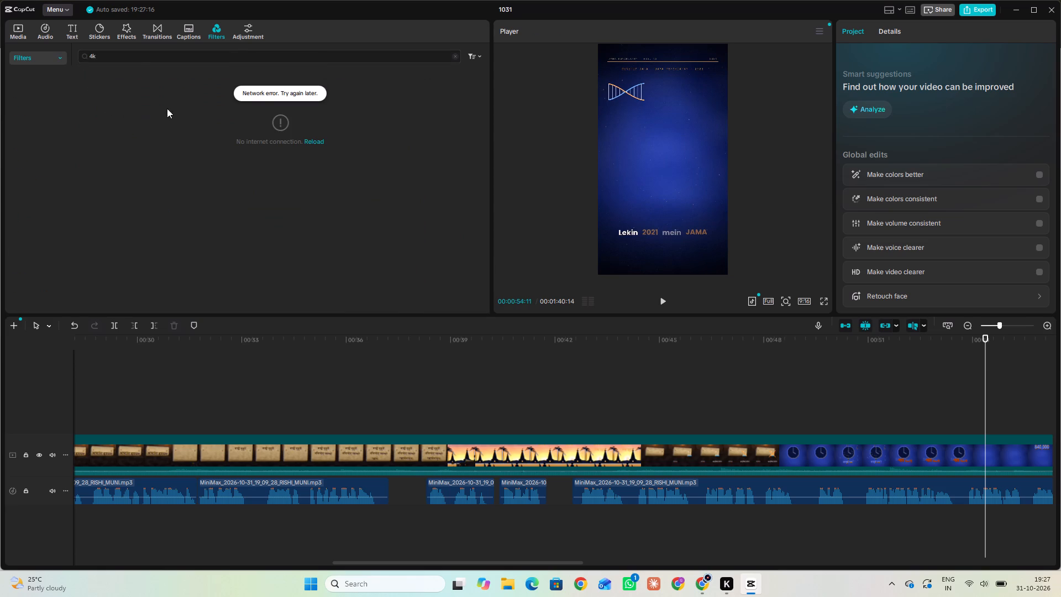
click(454, 57)
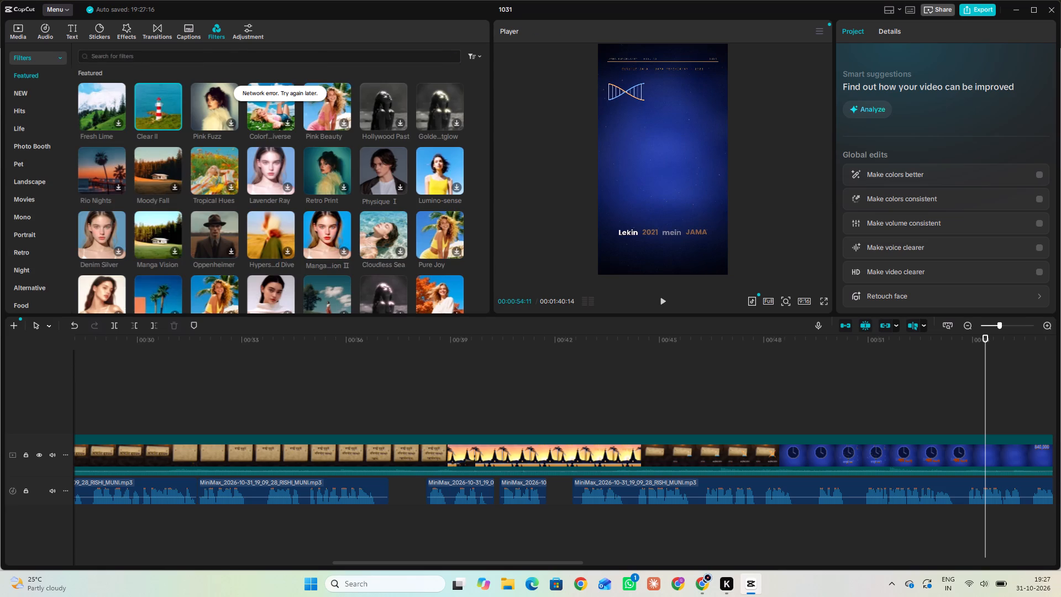
click(276, 108)
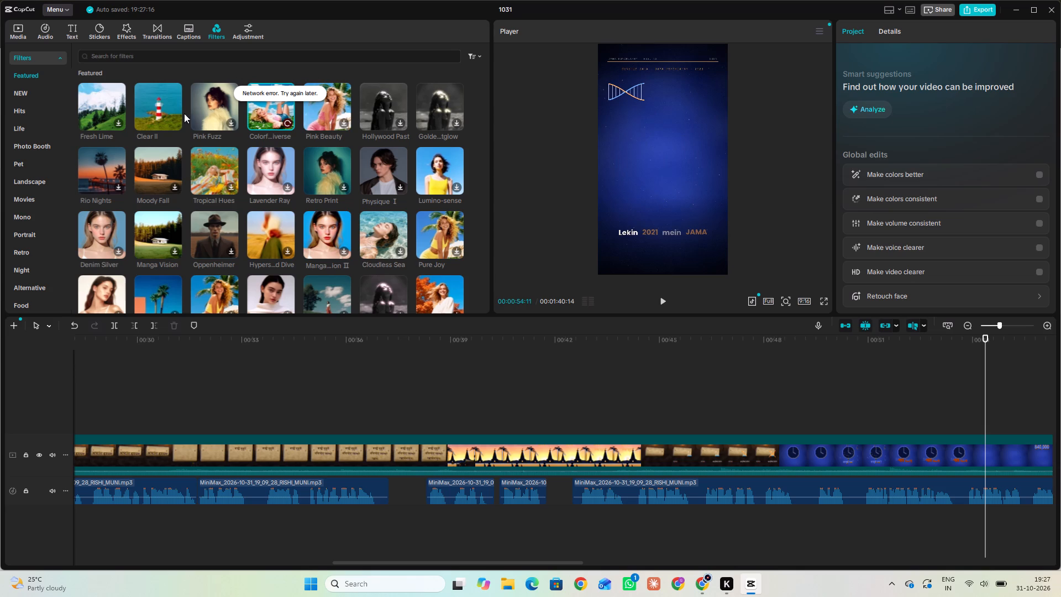
Add the Clear II filter to the timeline and stretch it over the whole video, from its start to its end.
click(153, 104)
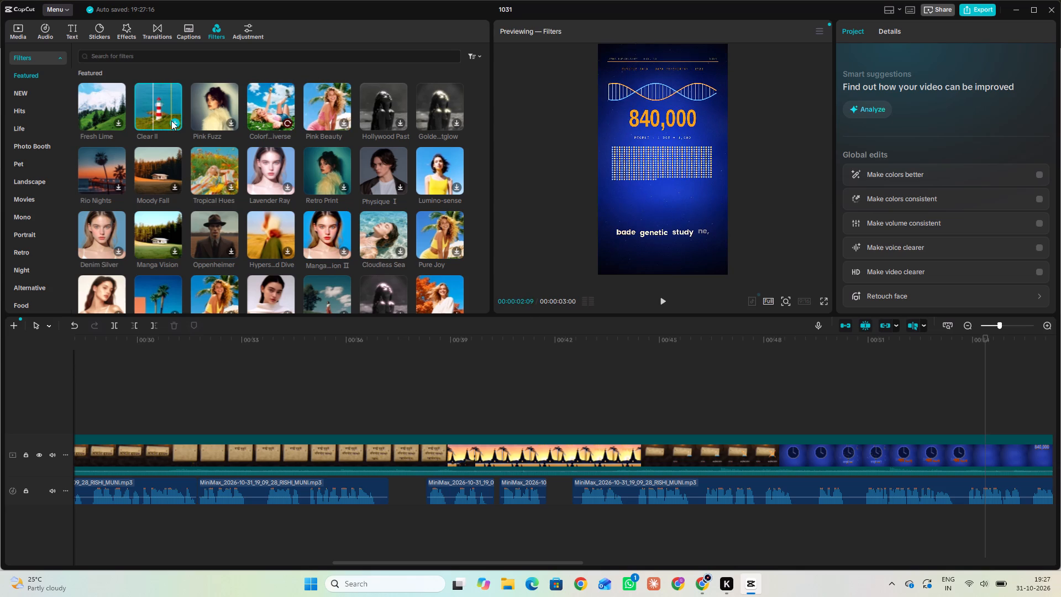
click(171, 121)
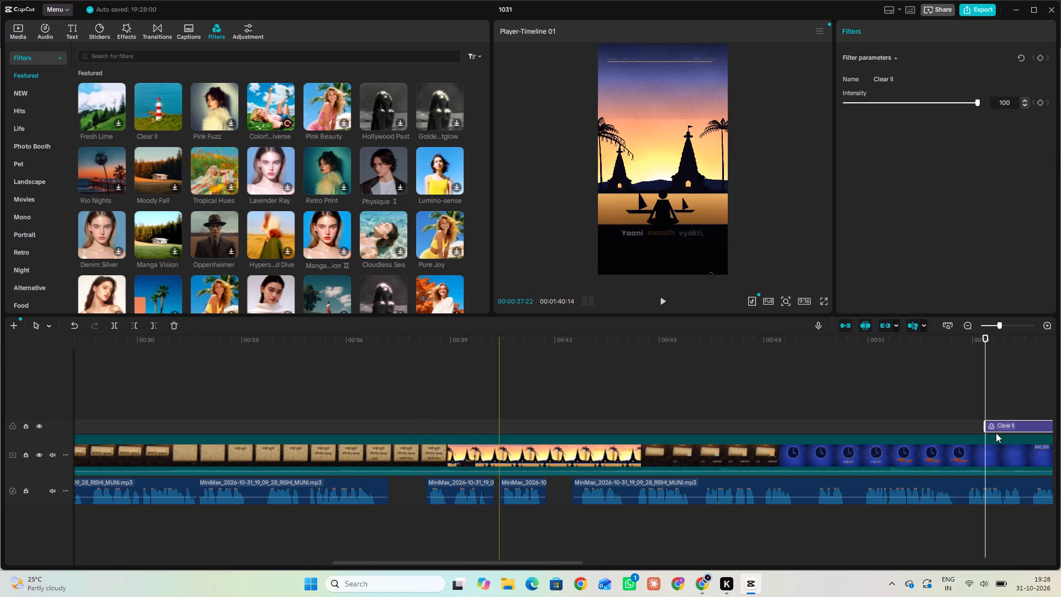
drag(985, 426, 149, 420)
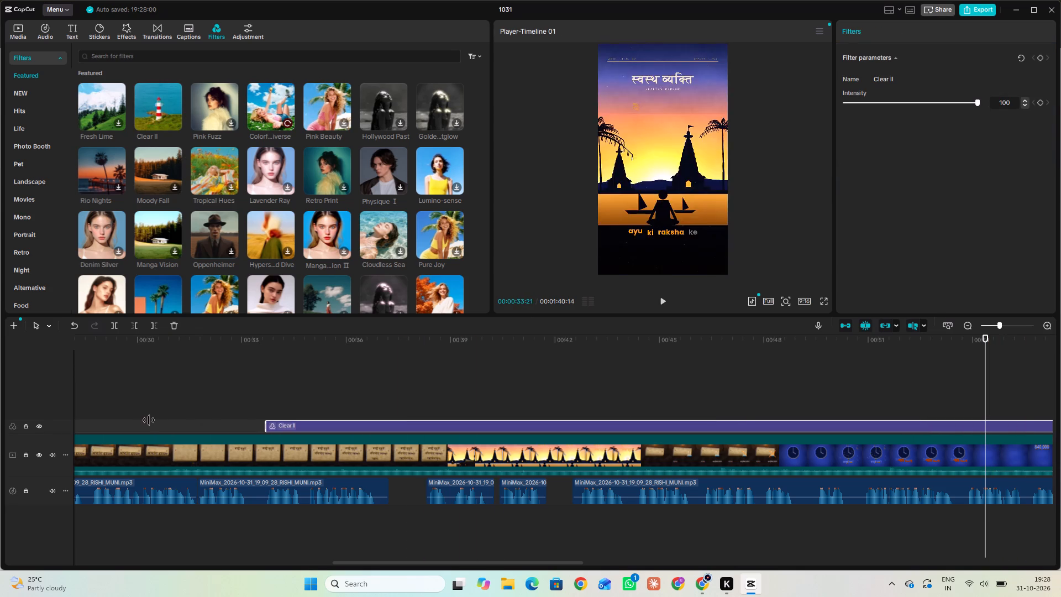
drag(149, 420, 0, 418)
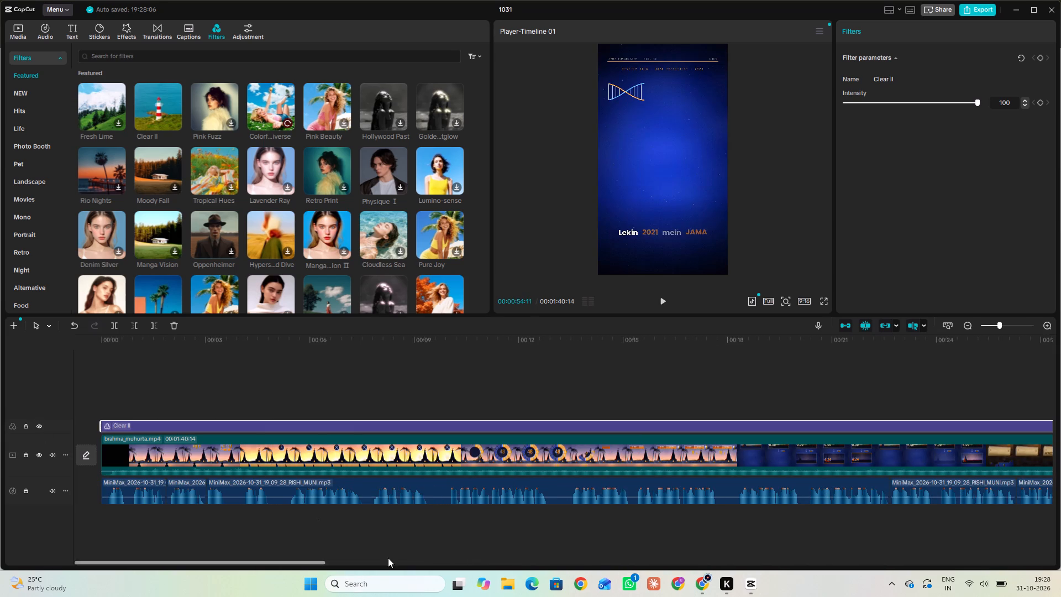
drag(316, 561, 690, 558)
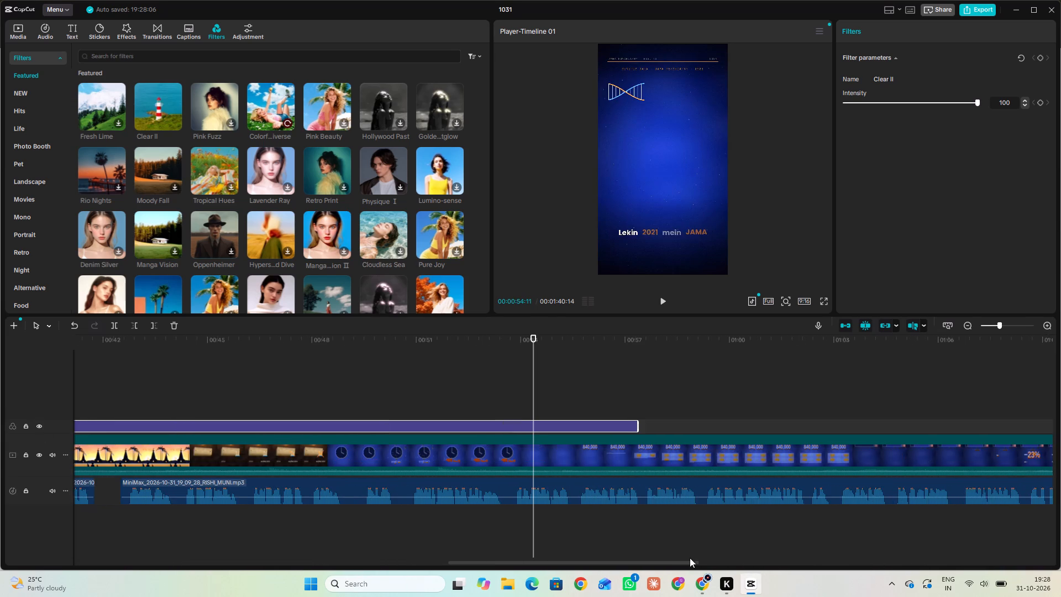
drag(690, 558, 689, 558)
drag(642, 423, 1060, 407)
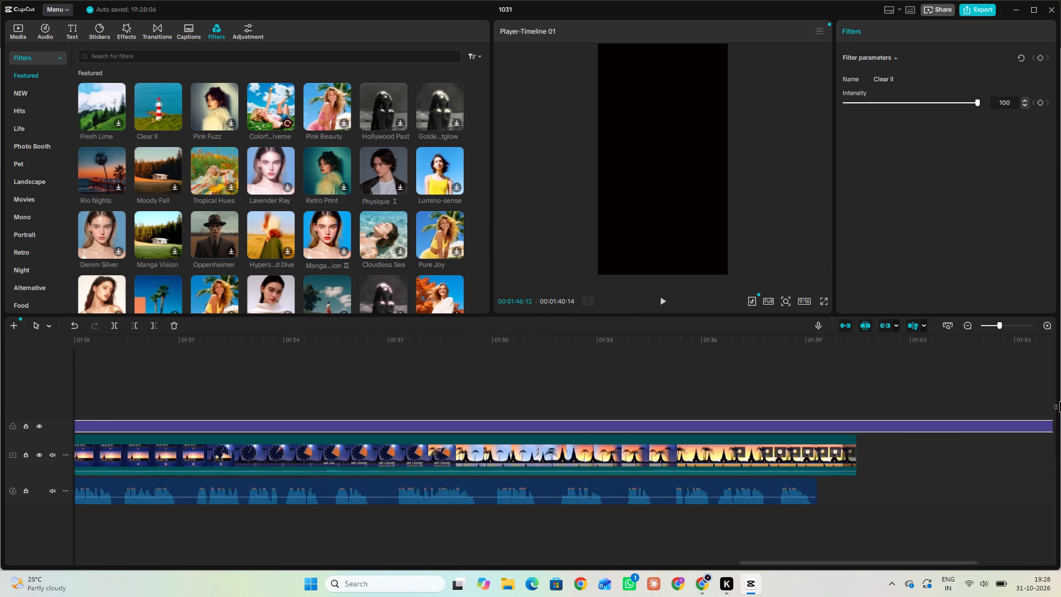
drag(1060, 407, 615, 408)
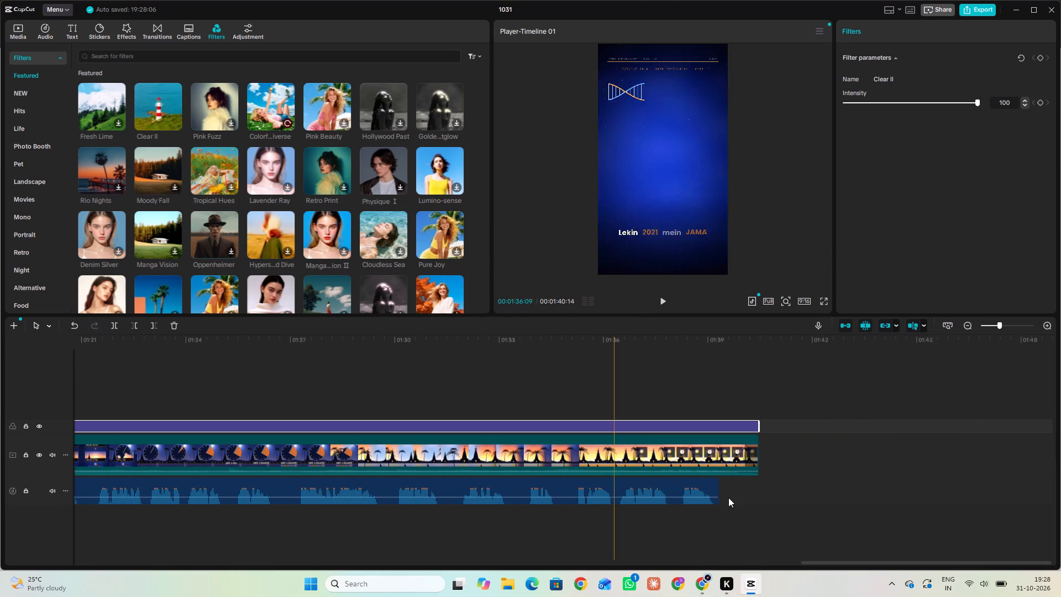
drag(842, 562, 585, 562)
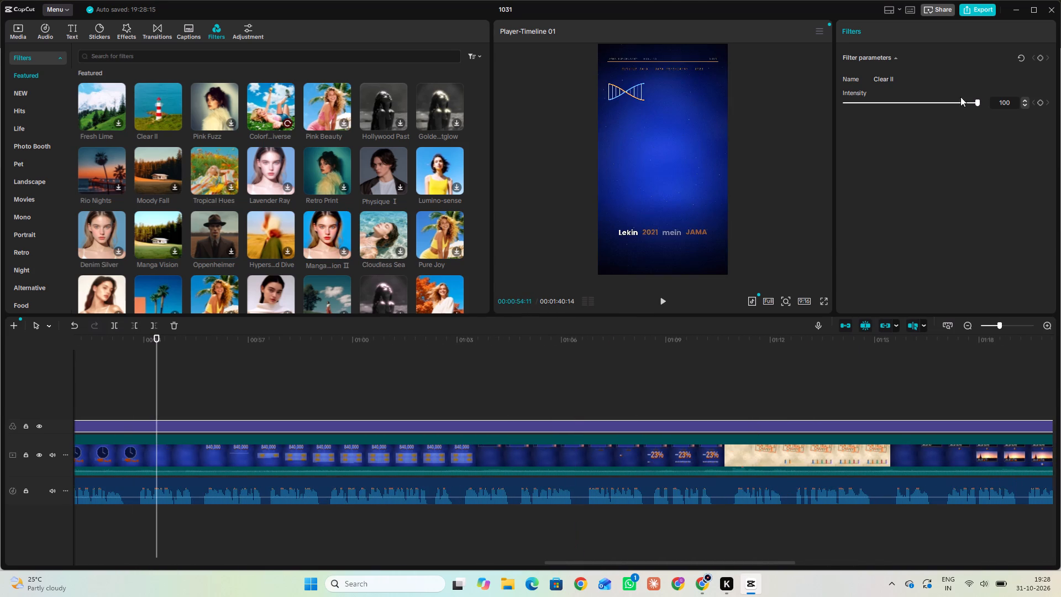
Export the timeline as a 1080P mp4 video named "brham muhurat".
click(975, 7)
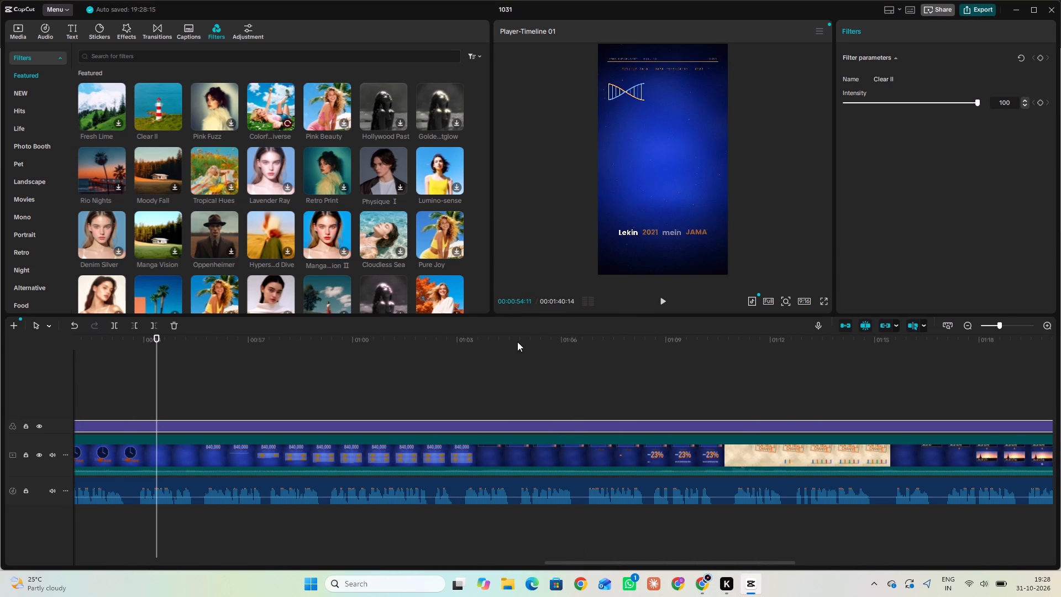
click(625, 162)
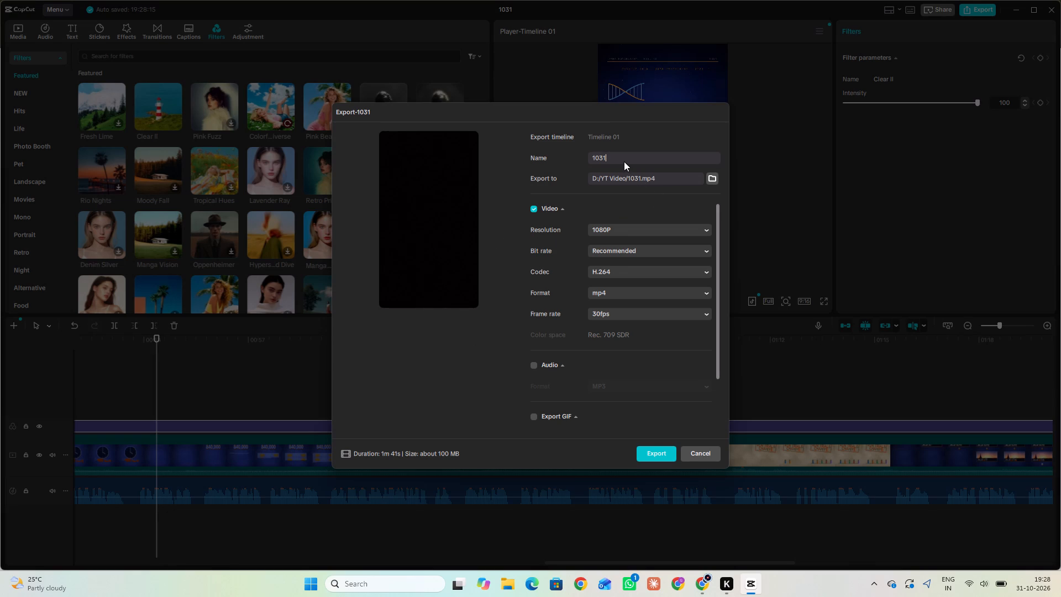
key(BackSpace)
key(BackSpace)
key(BackSpace)
key(BackSpace)
text(brham)
key(space)
text(muhurat)
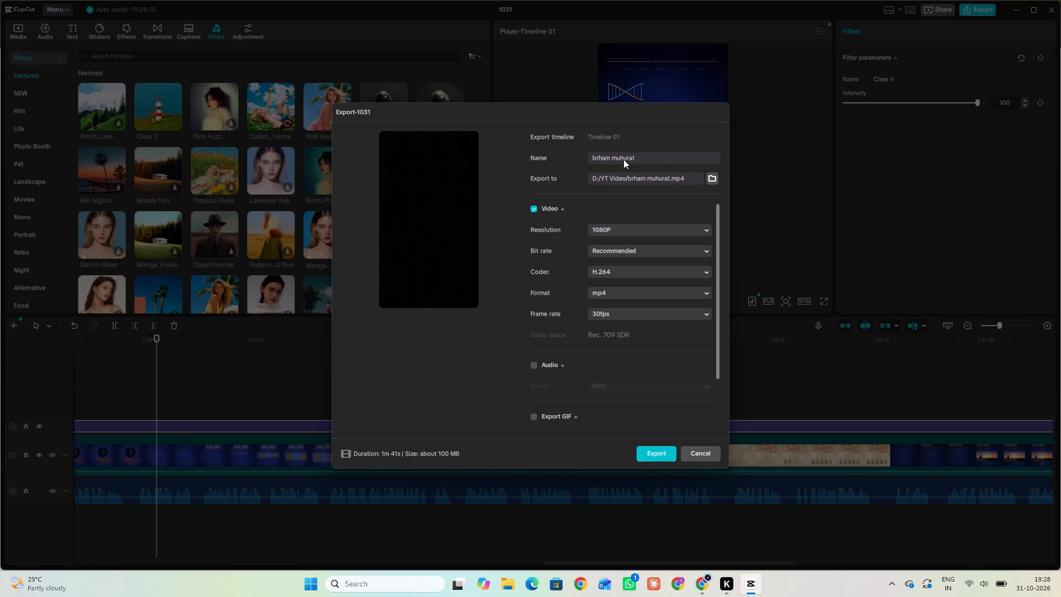
click(652, 453)
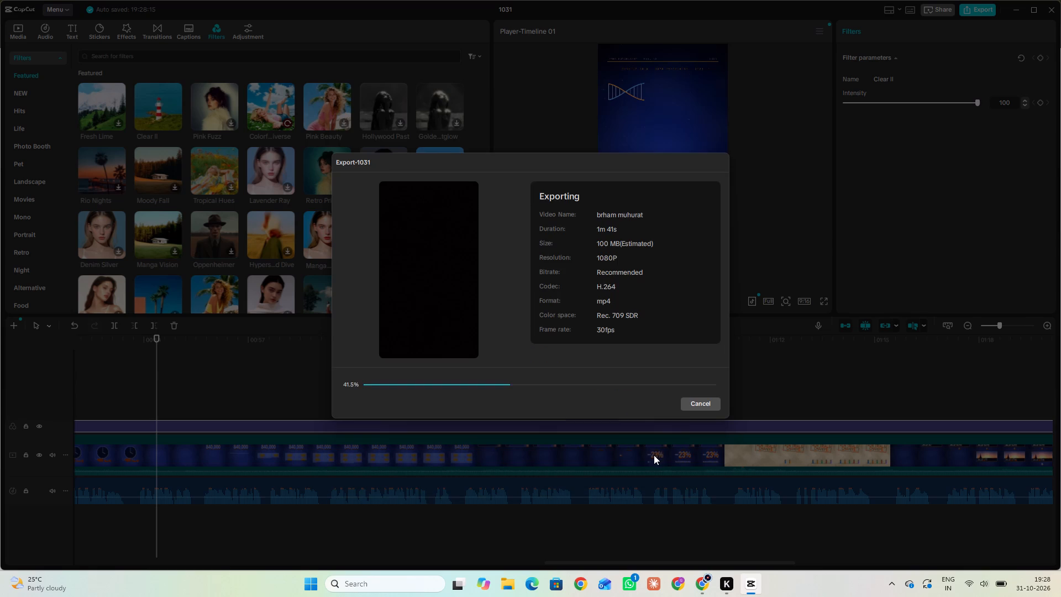
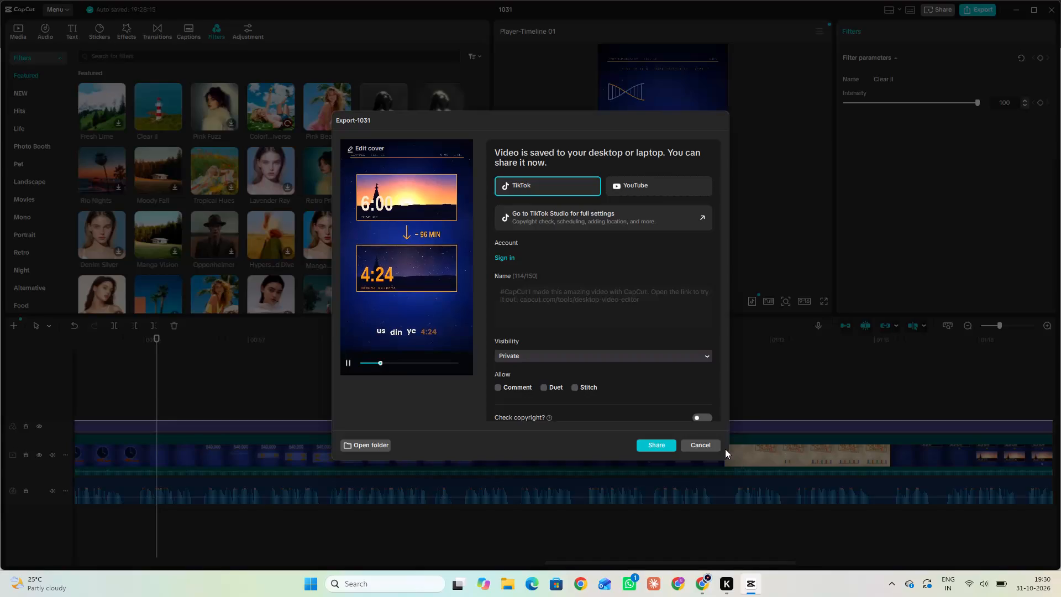
Dismiss the finished export's sharing window without sharing the video to TikTok or YouTube.
click(710, 446)
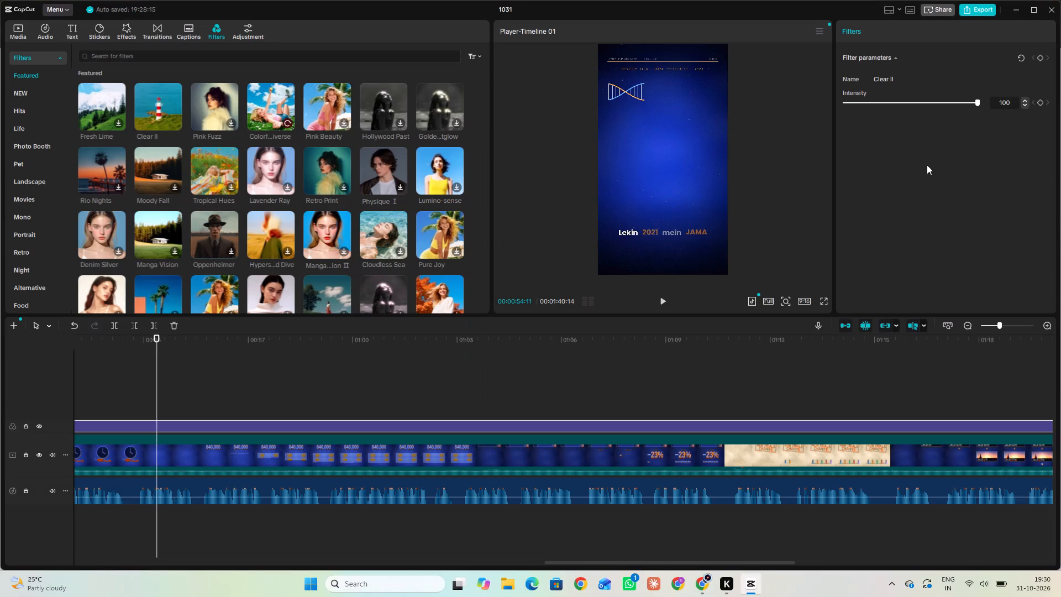
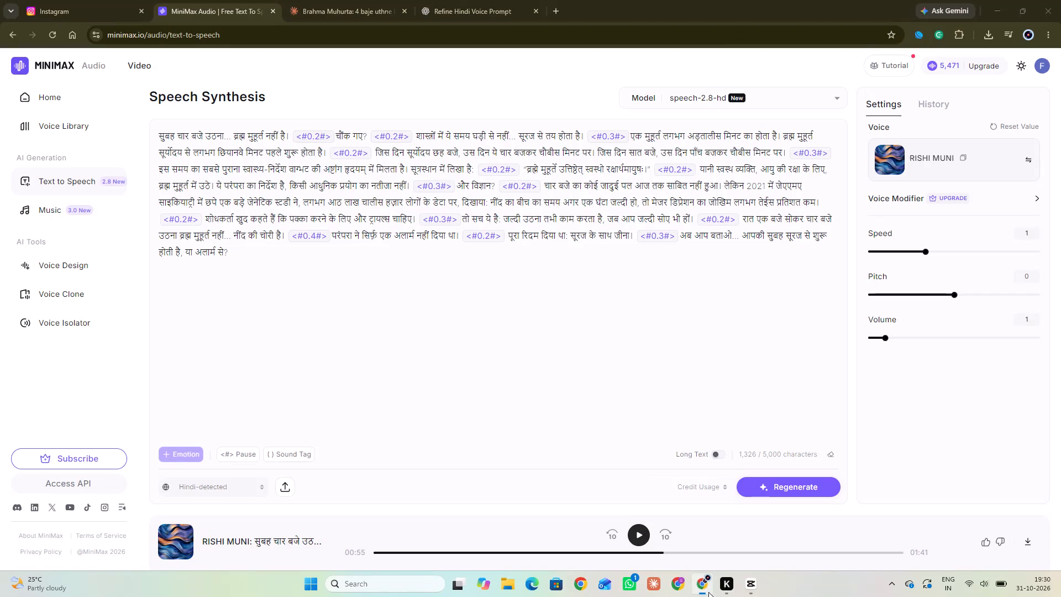
Switch to the other Chrome profile window and search Google for "yt".
click(685, 586)
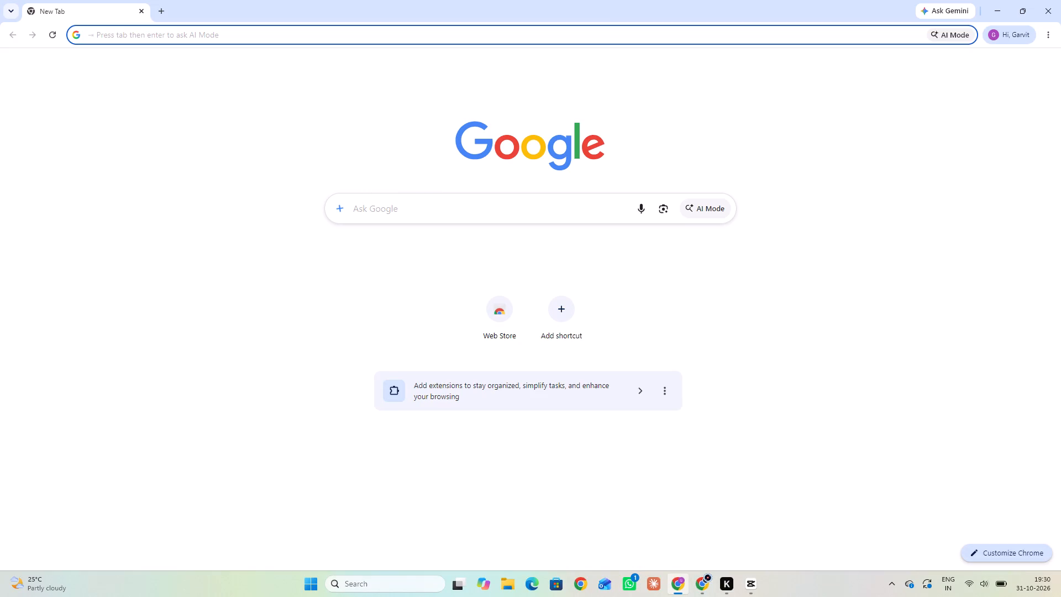
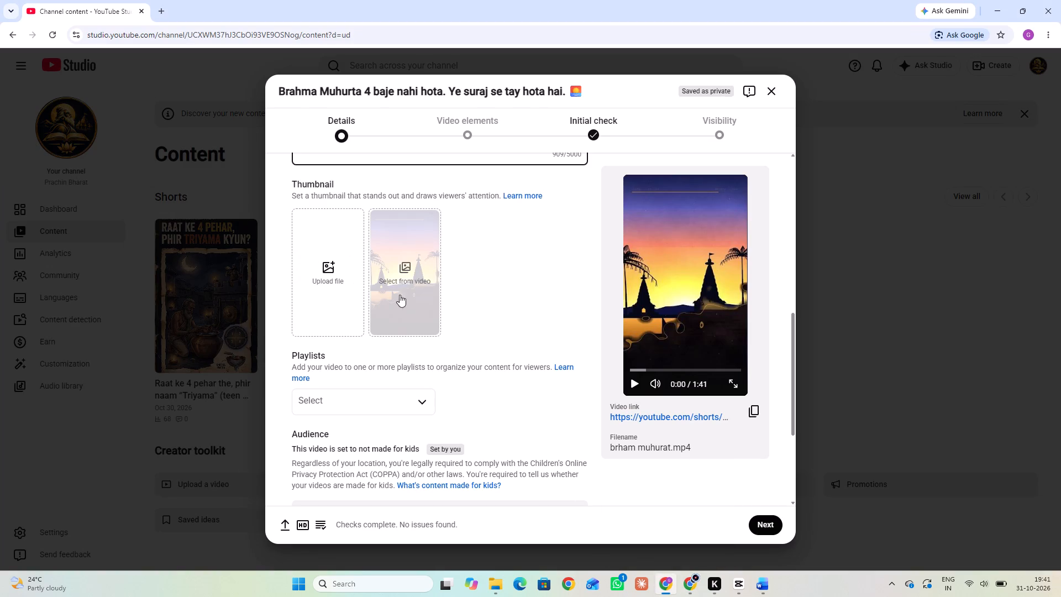
click(341, 281)
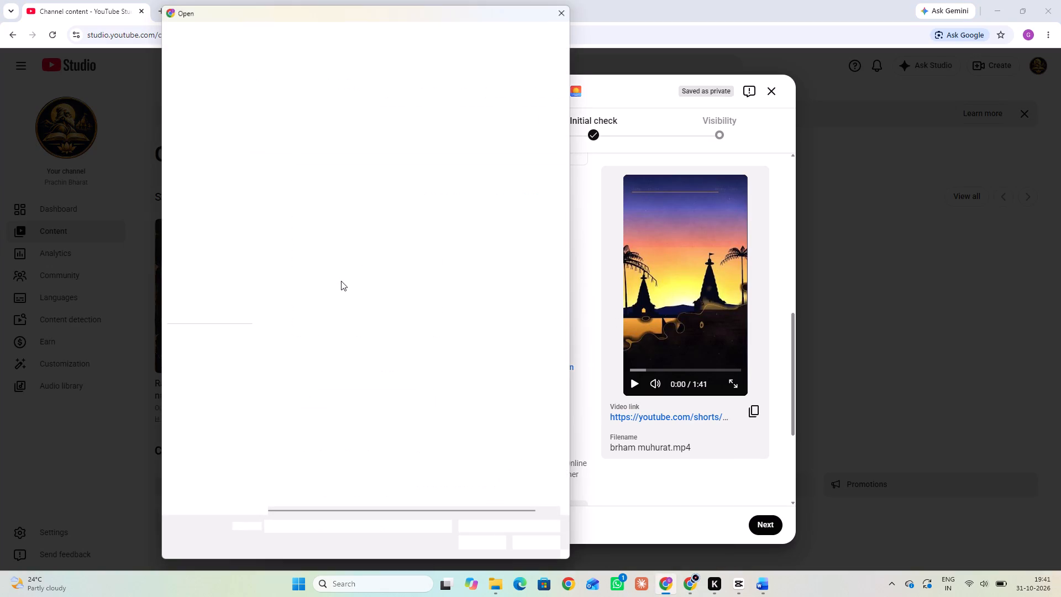
click(228, 168)
click(321, 101)
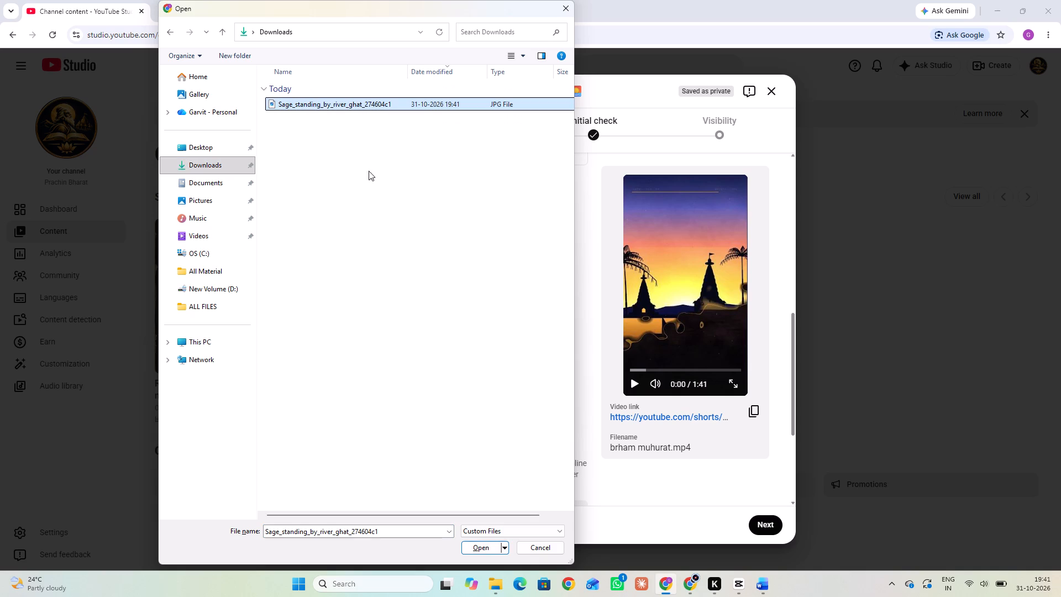
click(482, 540)
click(480, 541)
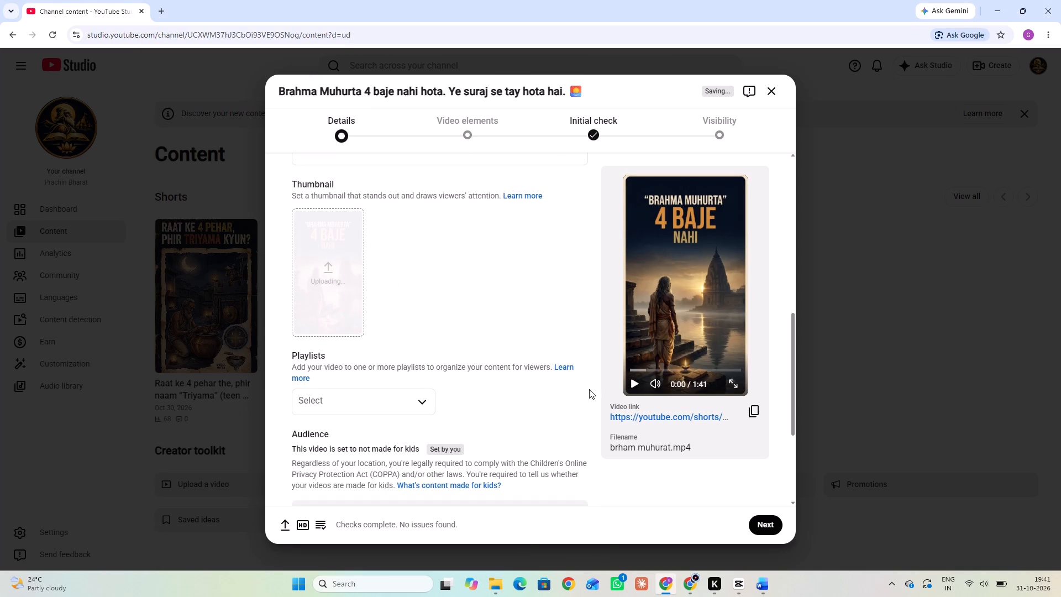
Look over the Short's playlist, audience and remaining details without adding a playlist, and advance to Video elements.
click(424, 406)
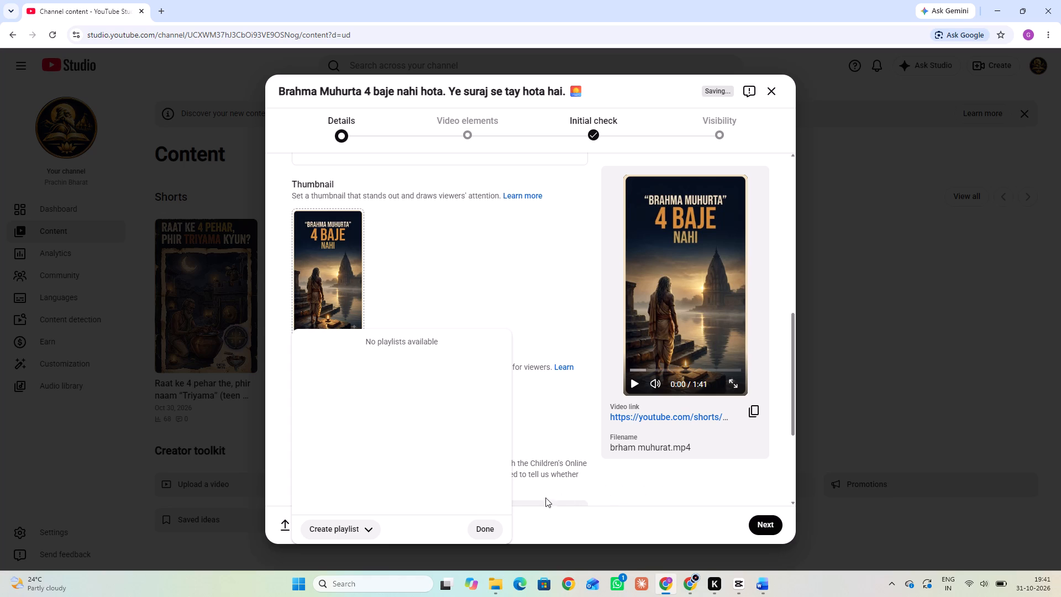
click(624, 530)
scroll(443, 424, down, 3)
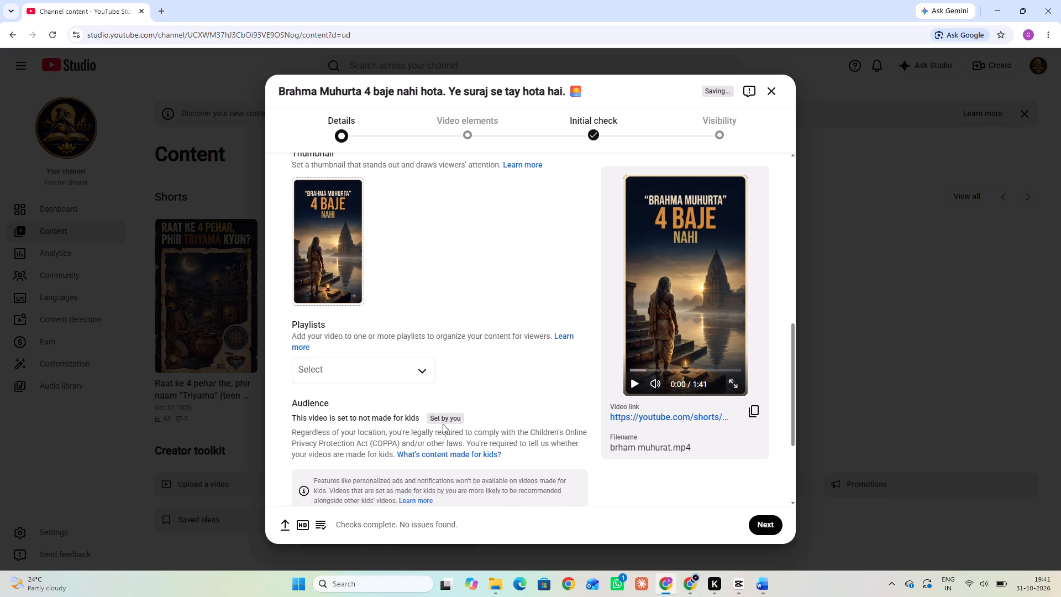
scroll(448, 420, down, 3)
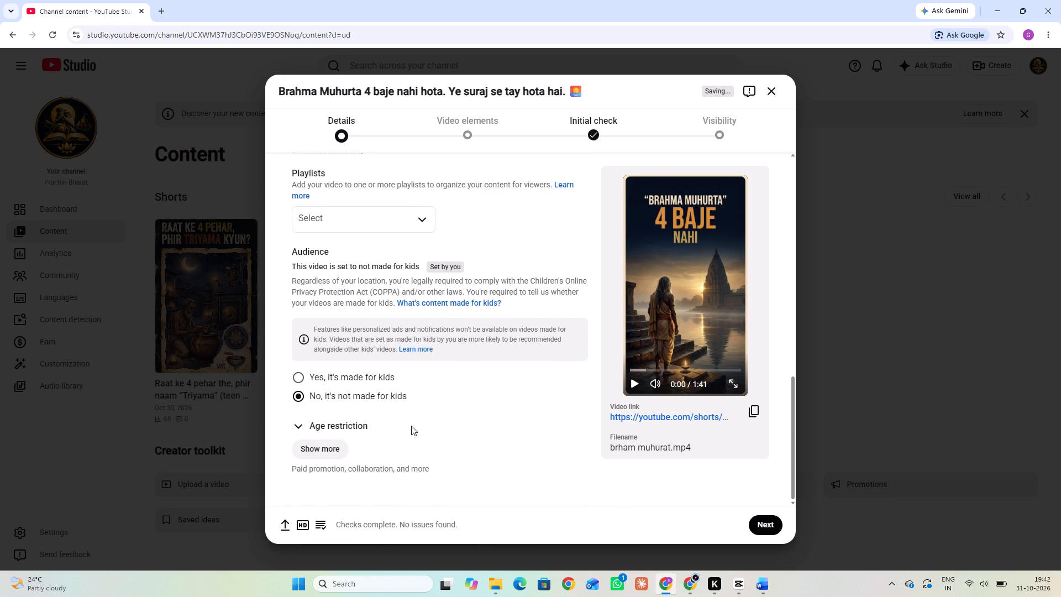
scroll(415, 430, down, 5)
scroll(409, 444, up, 4)
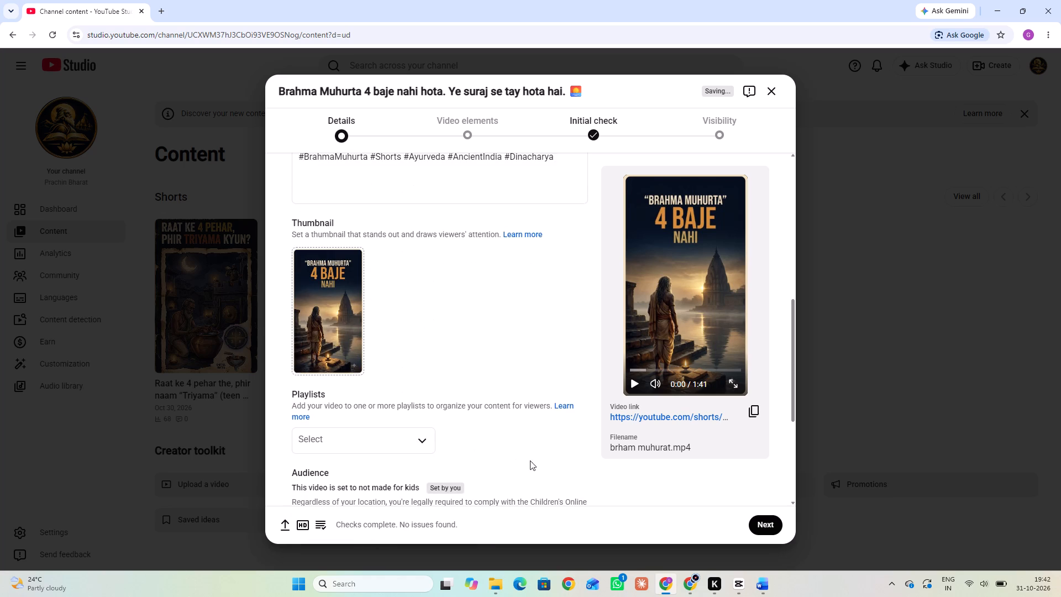
click(773, 522)
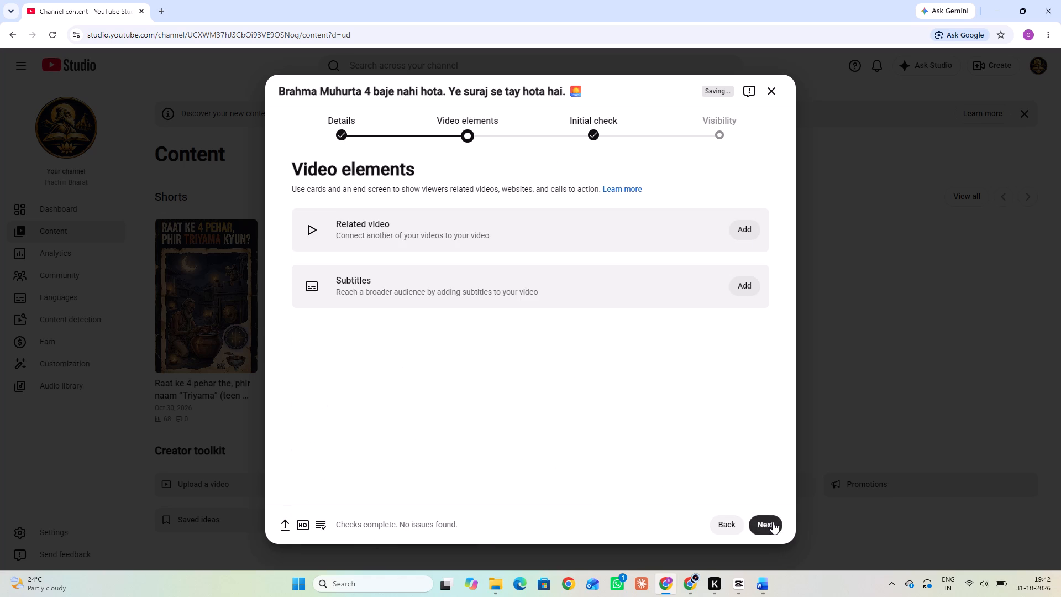
Open the Short's subtitles and close them again, and advance past Initial check to Visibility.
click(744, 292)
click(775, 112)
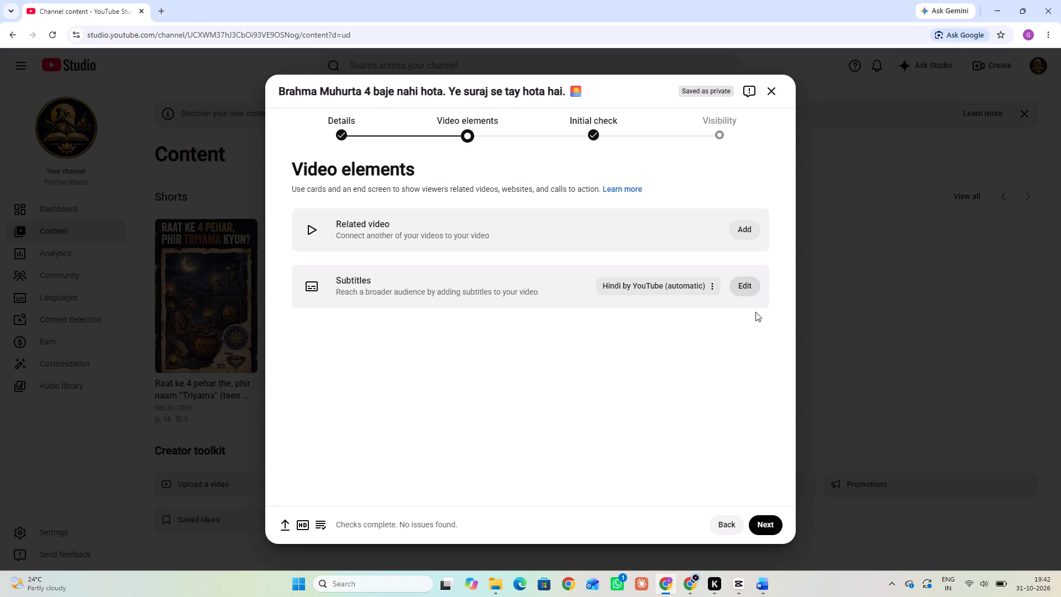
click(767, 527)
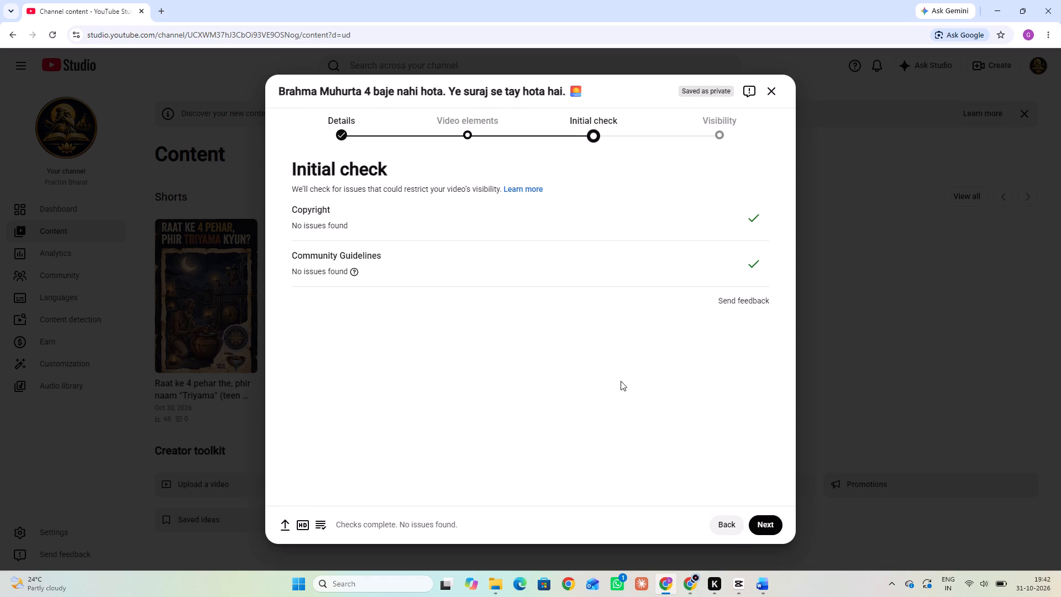
click(760, 526)
Schedule the Short to go public on Nov 1, 2026 at 7:00 AM and dismiss the scheduling summary.
scroll(492, 389, down, 3)
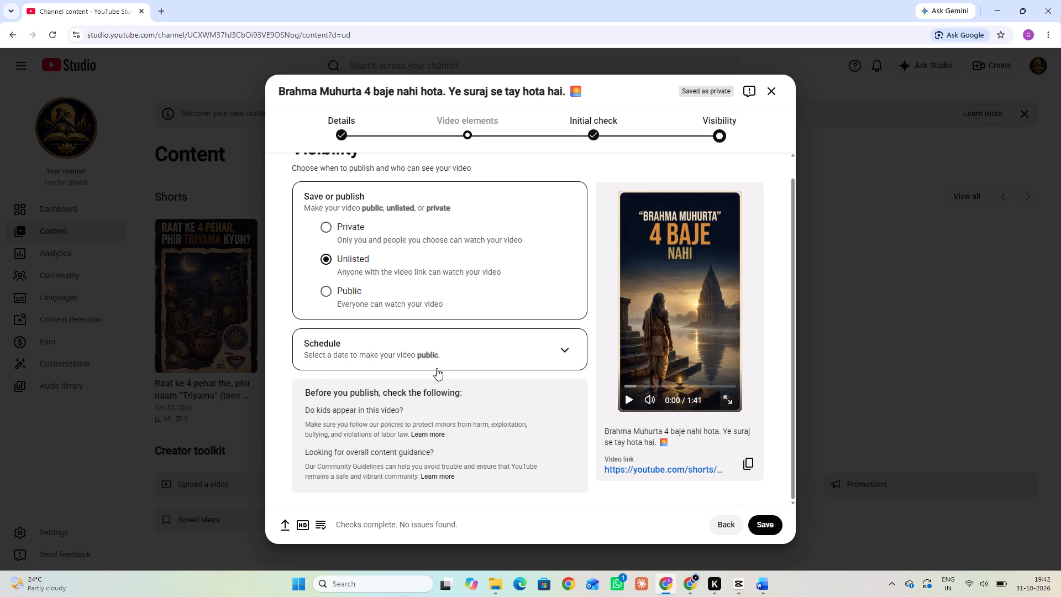
click(529, 360)
click(385, 319)
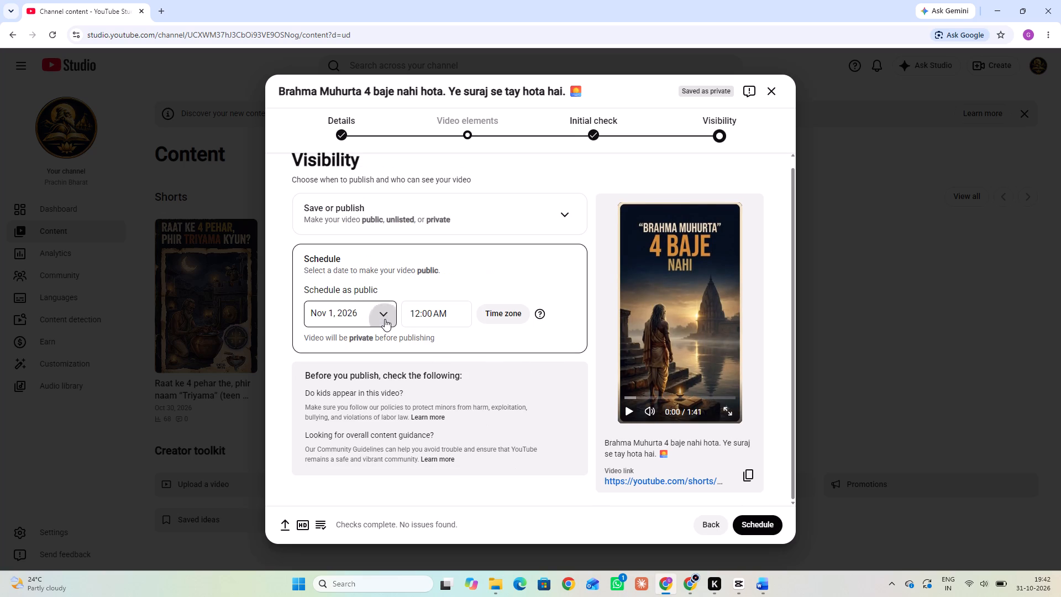
click(554, 368)
click(459, 317)
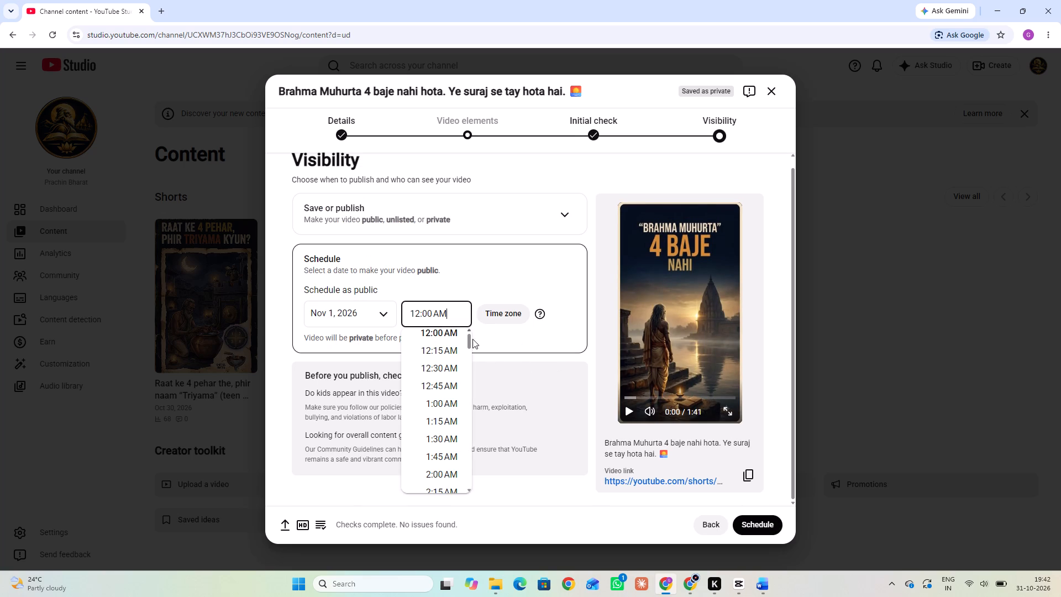
scroll(445, 428, down, 4)
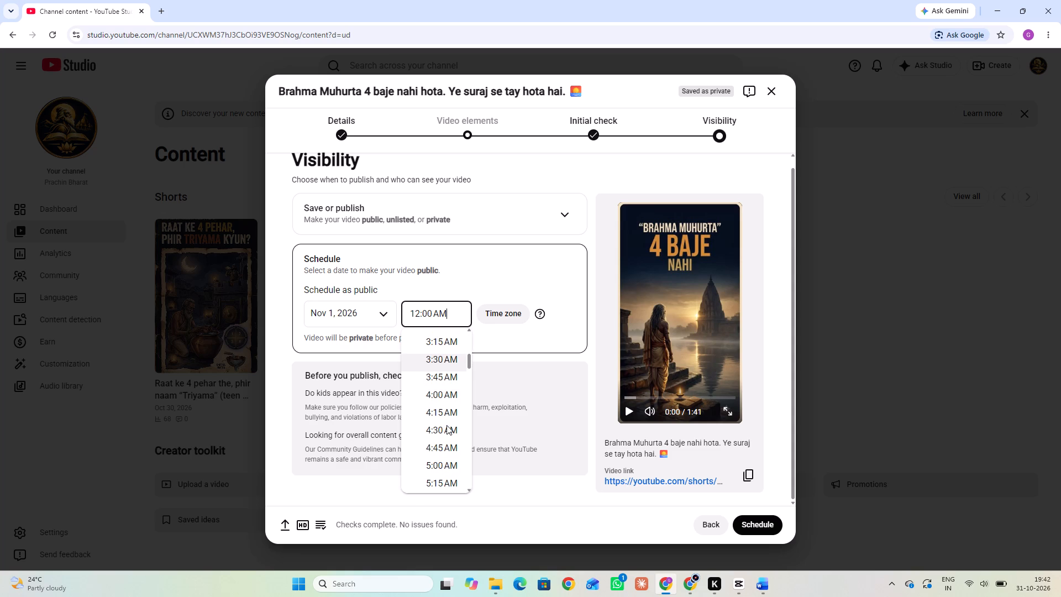
scroll(448, 425, up, 6)
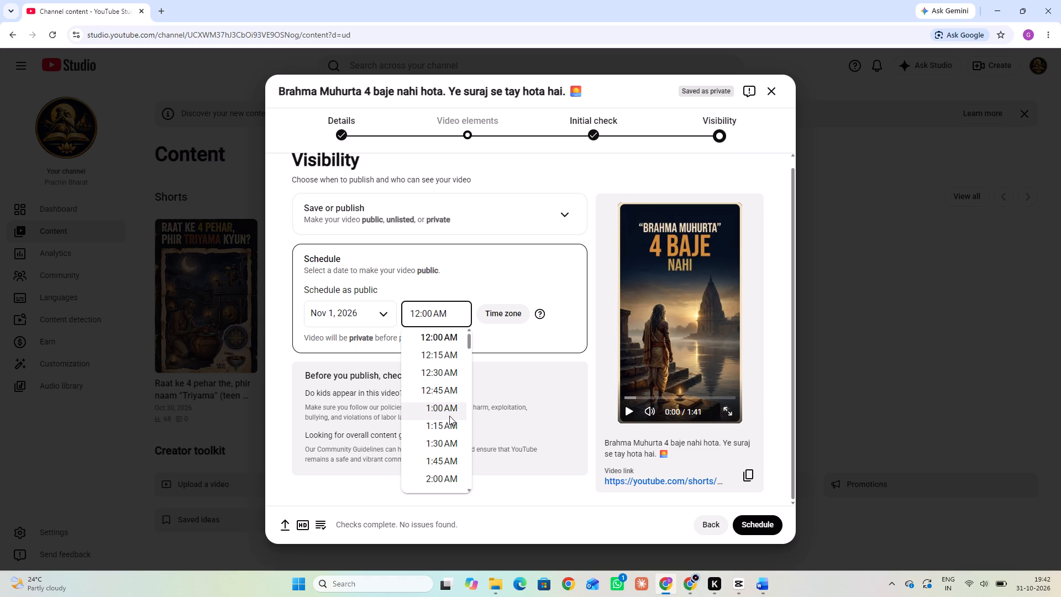
scroll(448, 424, down, 2)
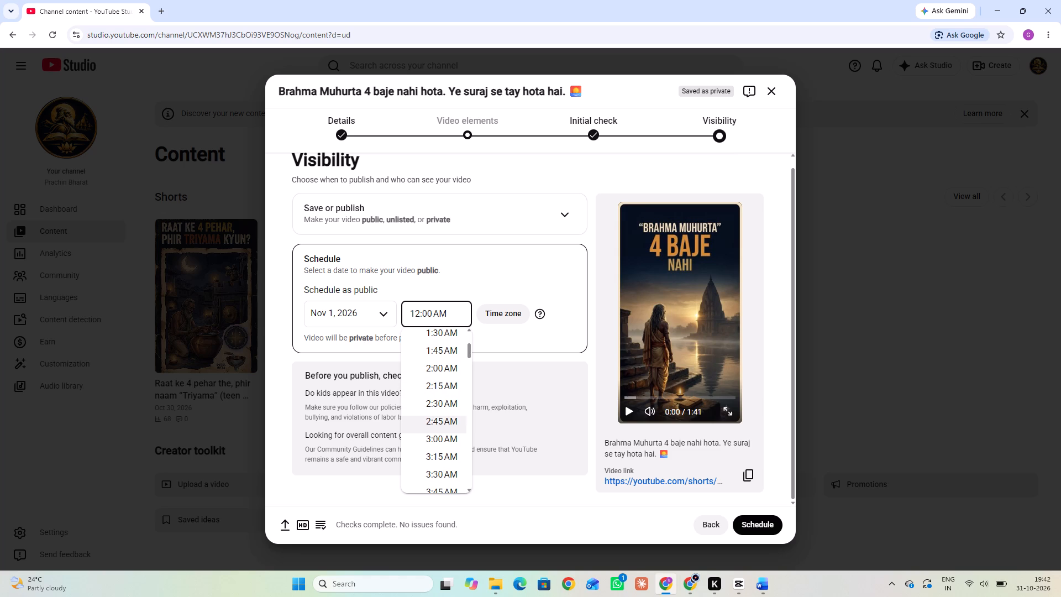
scroll(448, 424, down, 1)
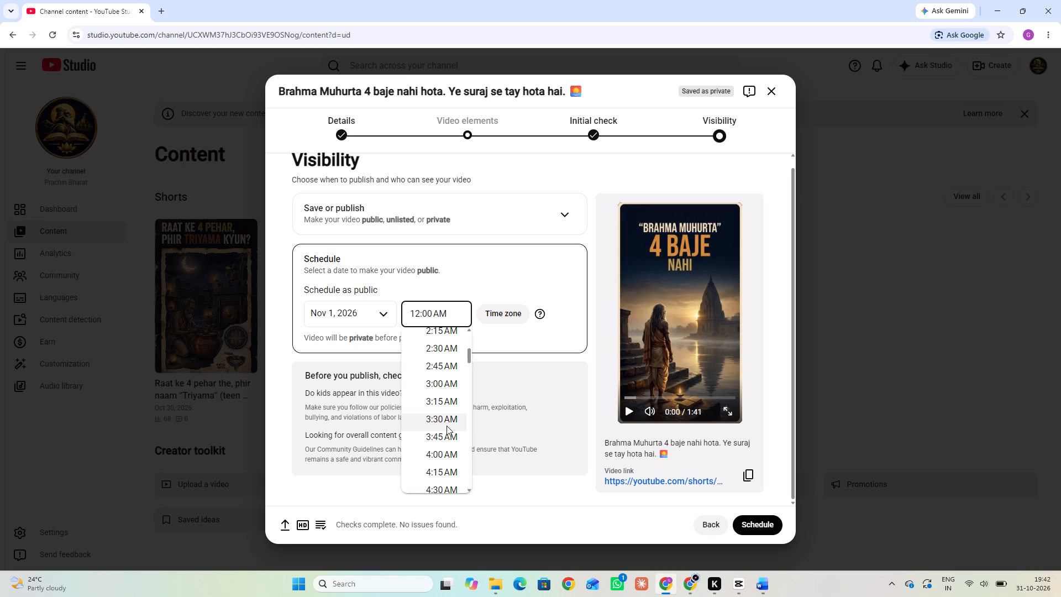
scroll(408, 393, down, 3)
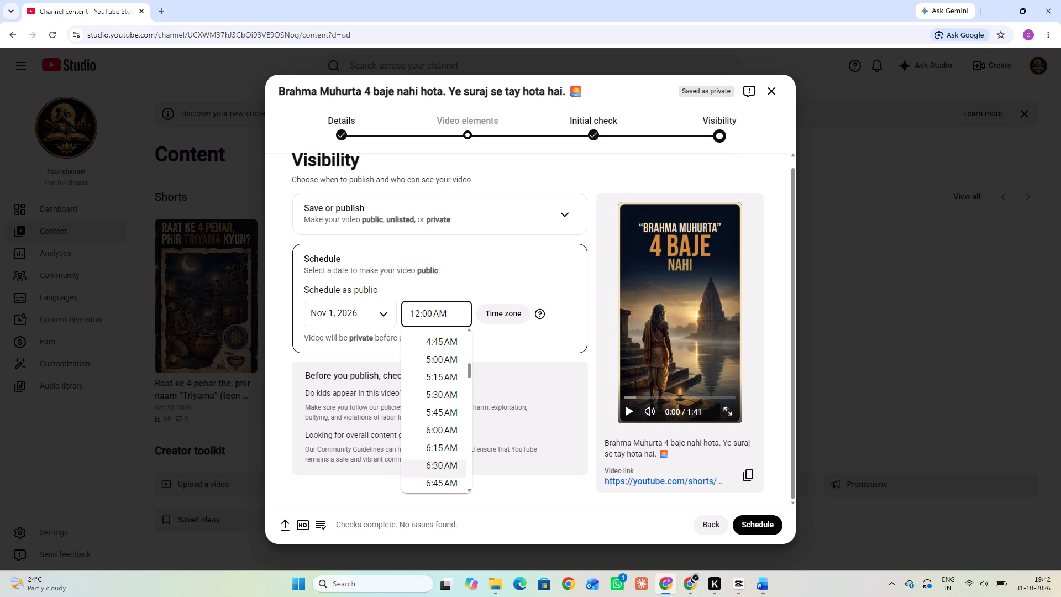
scroll(448, 463, down, 1)
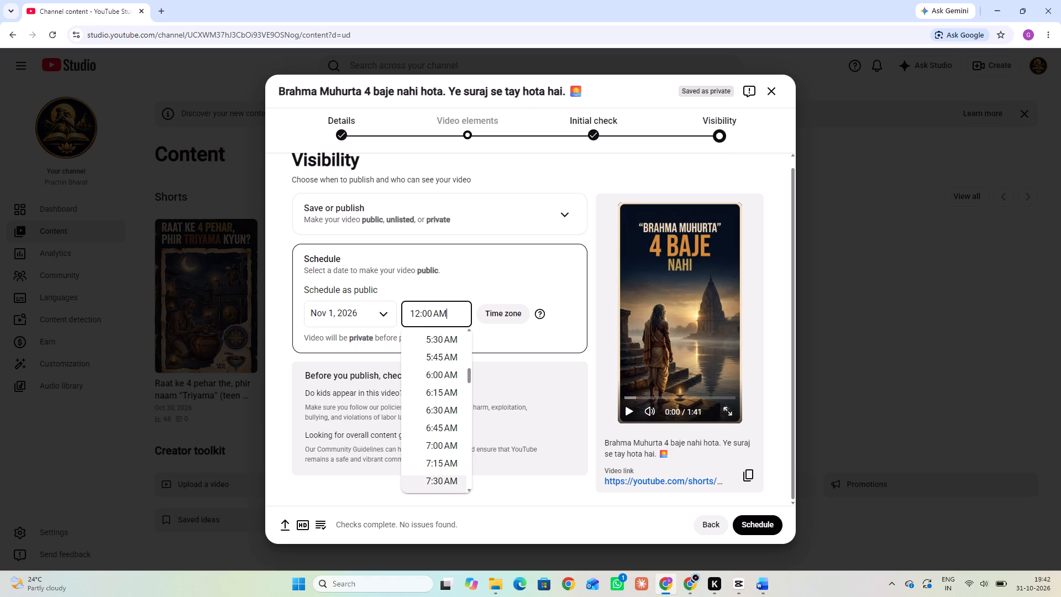
click(450, 447)
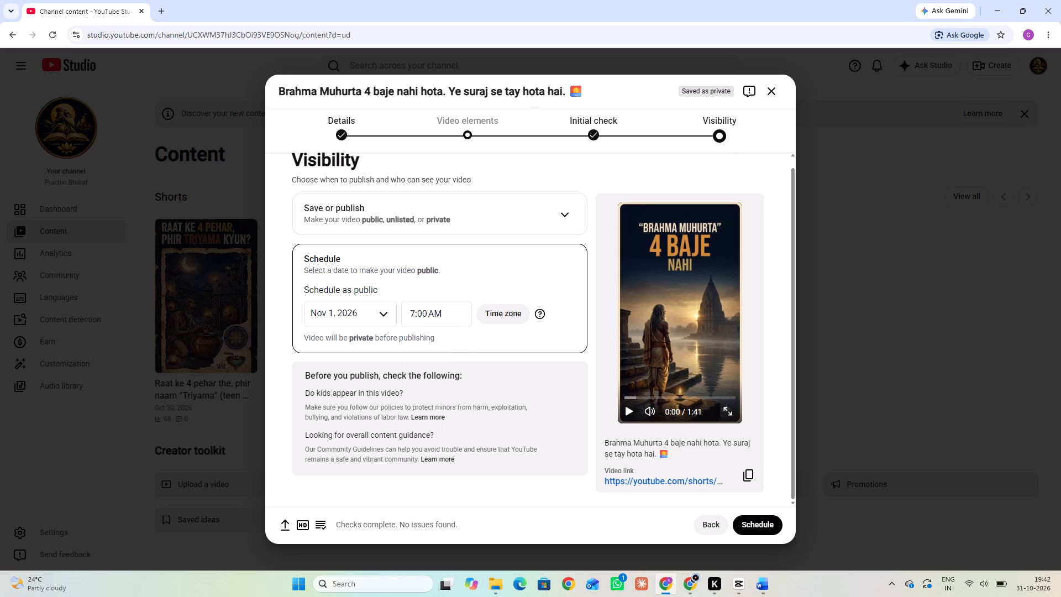
scroll(516, 353, down, 3)
scroll(508, 408, down, 7)
scroll(511, 438, up, 12)
scroll(513, 420, down, 6)
click(770, 526)
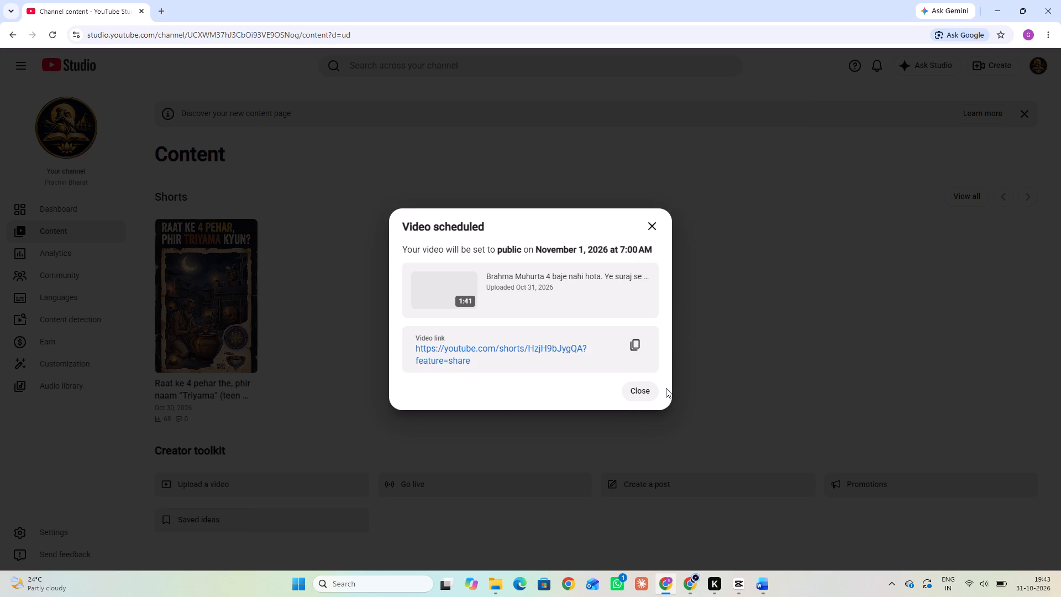
click(654, 223)
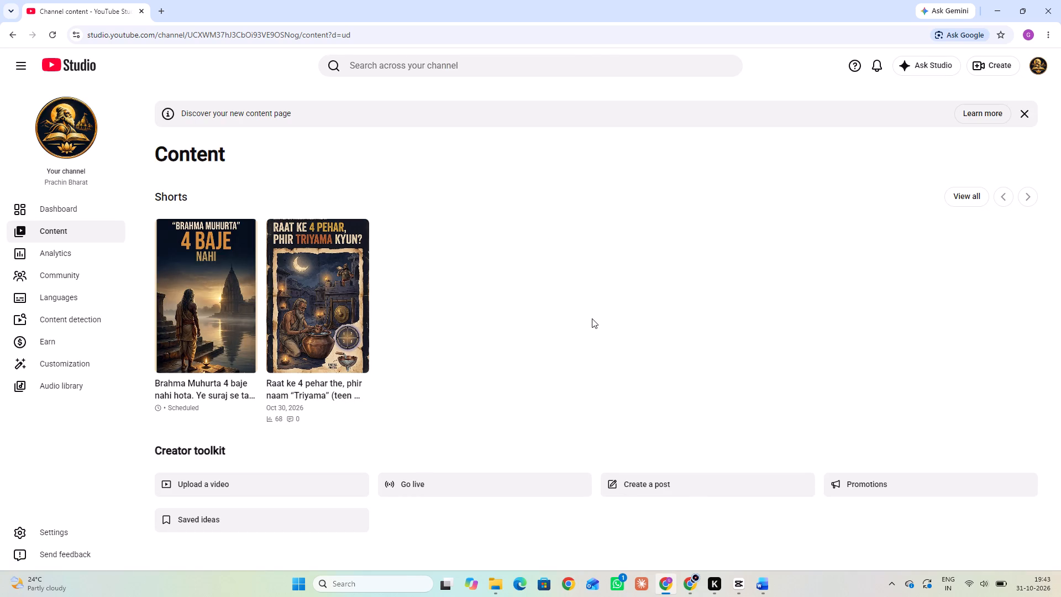
click(1060, 0)
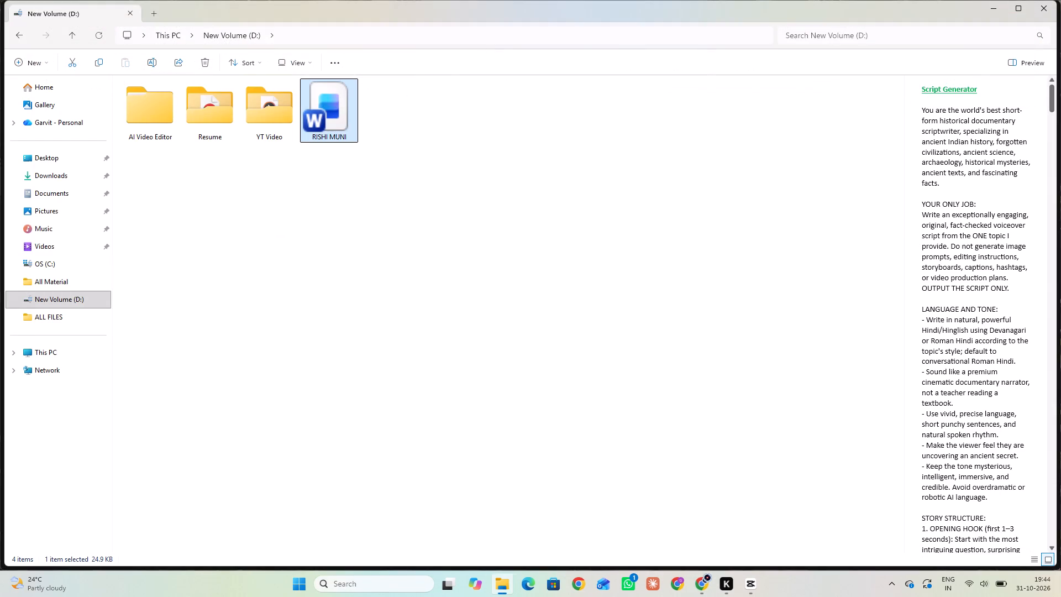
click(1043, 7)
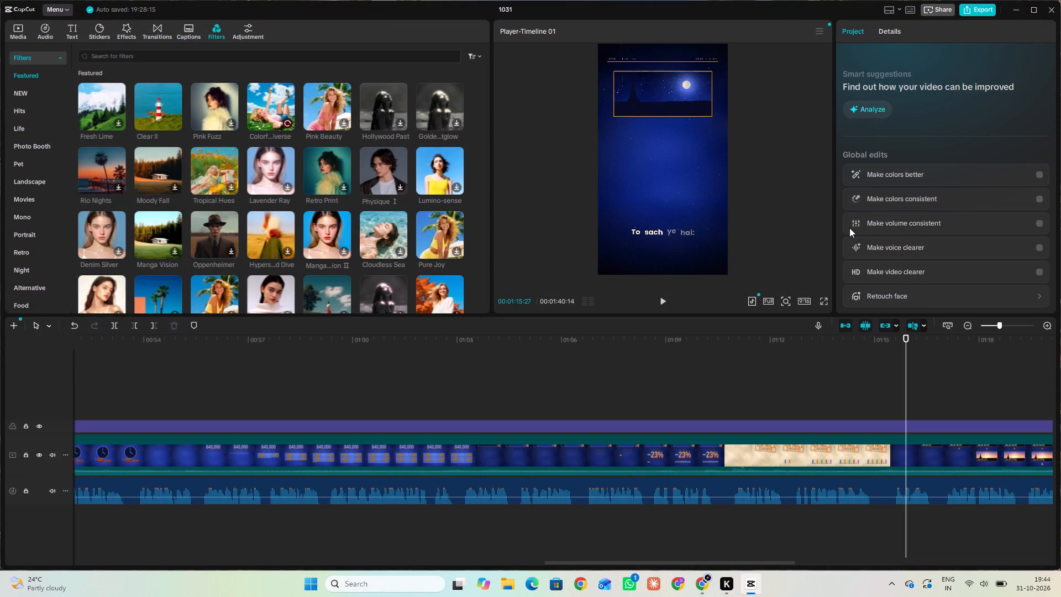
click(1048, 7)
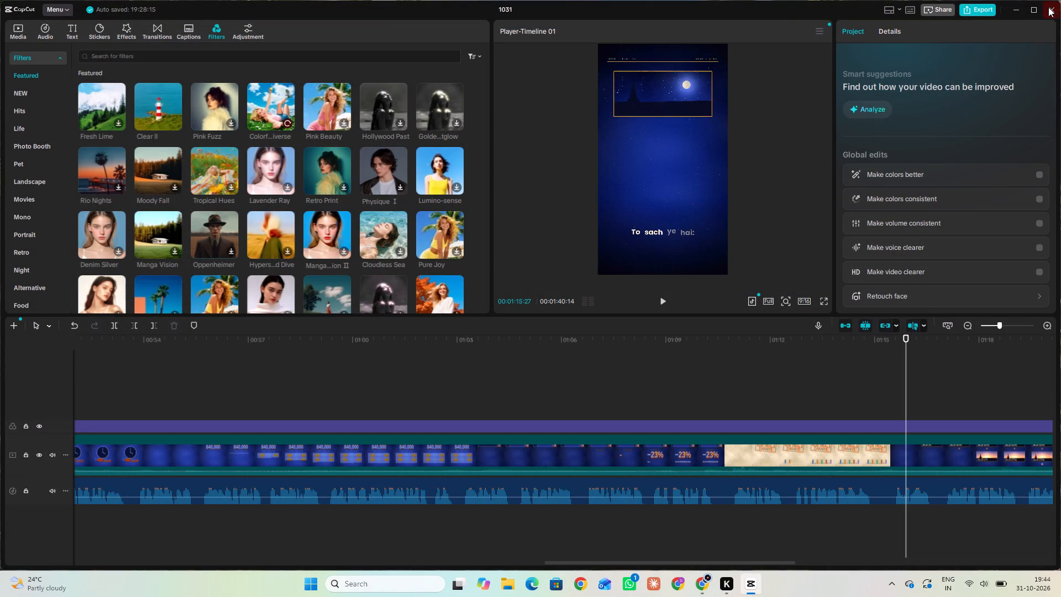